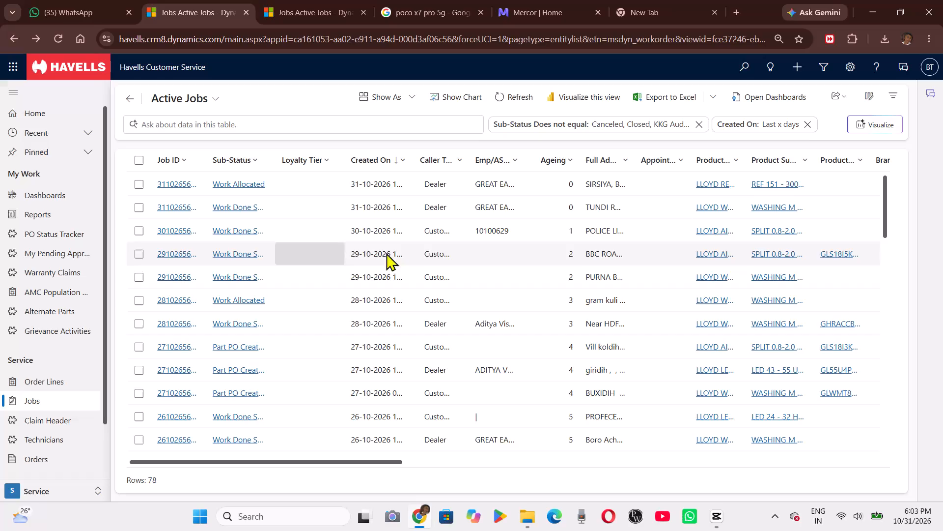
# Examine the Active Jobs list across its columns, including sub-status, creation date, ageing, product, complaint and customer details.
pyautogui.scroll(1, 491, 277)
pyautogui.hscroll(-1, 655, 289)
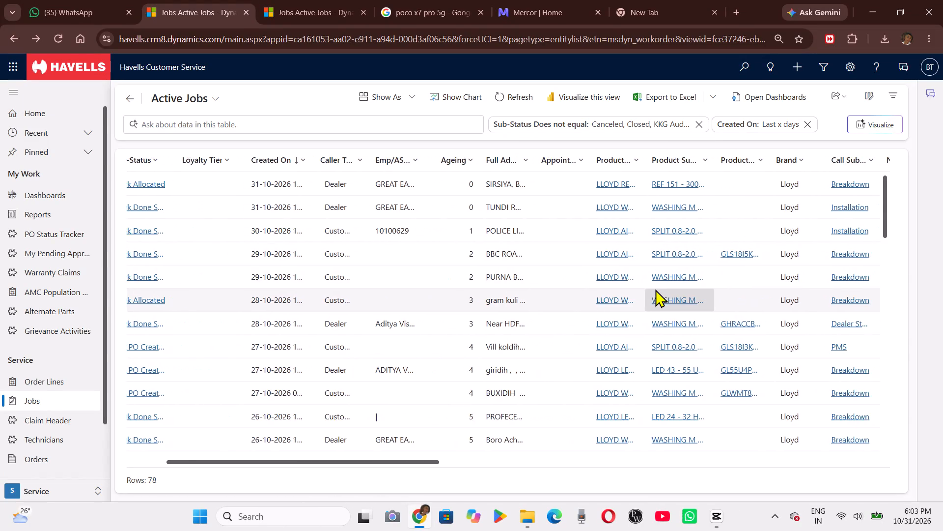
pyautogui.hscroll(-3, 655, 289)
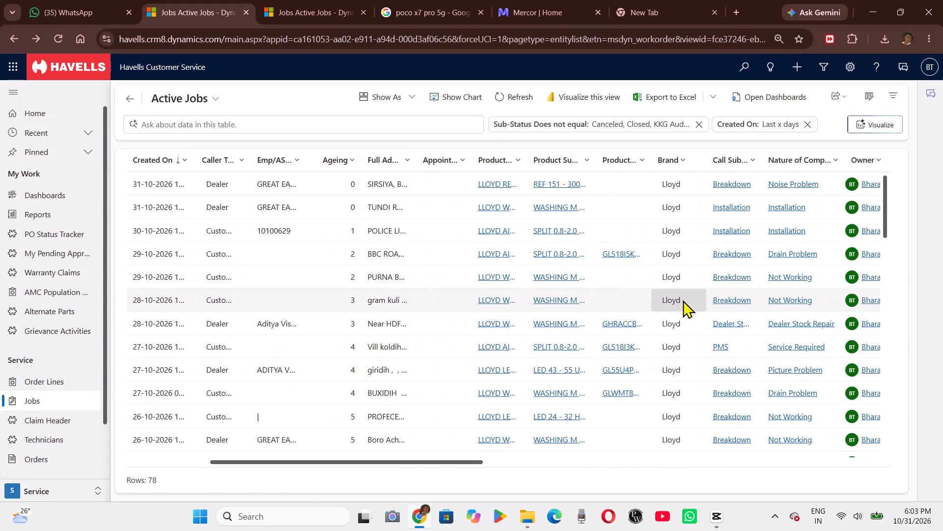
pyautogui.hscroll(-2, 683, 300)
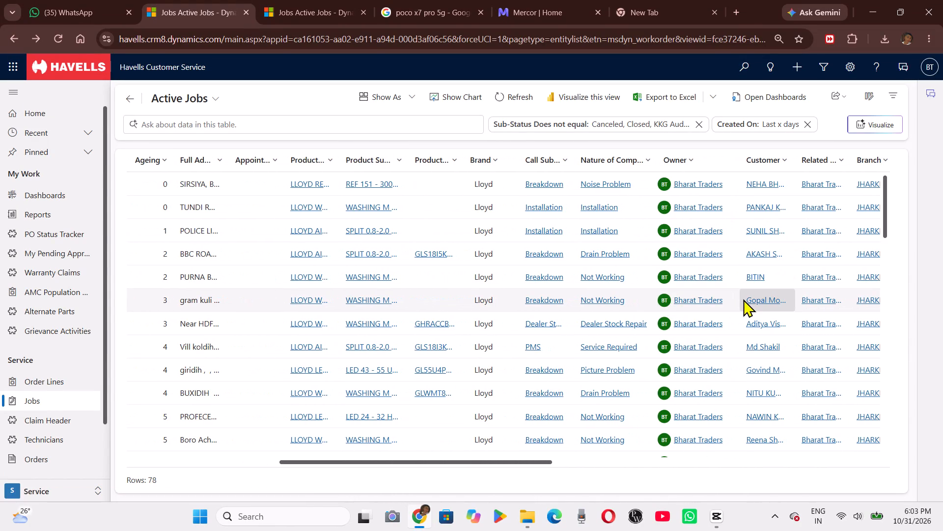
pyautogui.hscroll(1, 743, 299)
pyautogui.hscroll(-1, 743, 299)
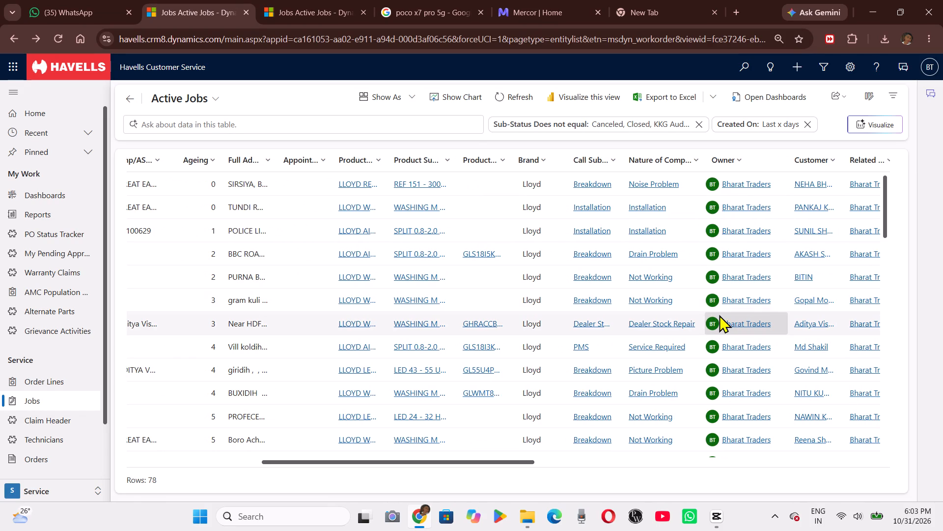
pyautogui.hscroll(2, 627, 314)
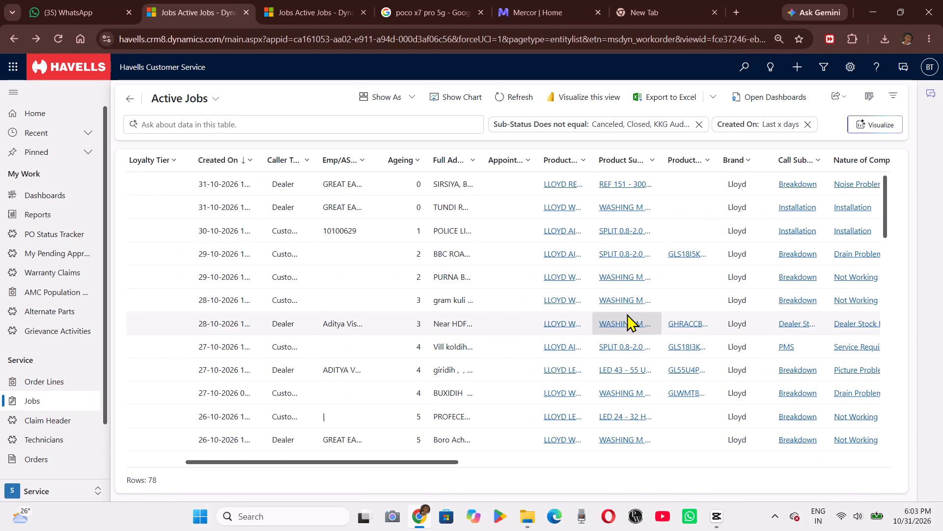
pyautogui.hscroll(1, 627, 314)
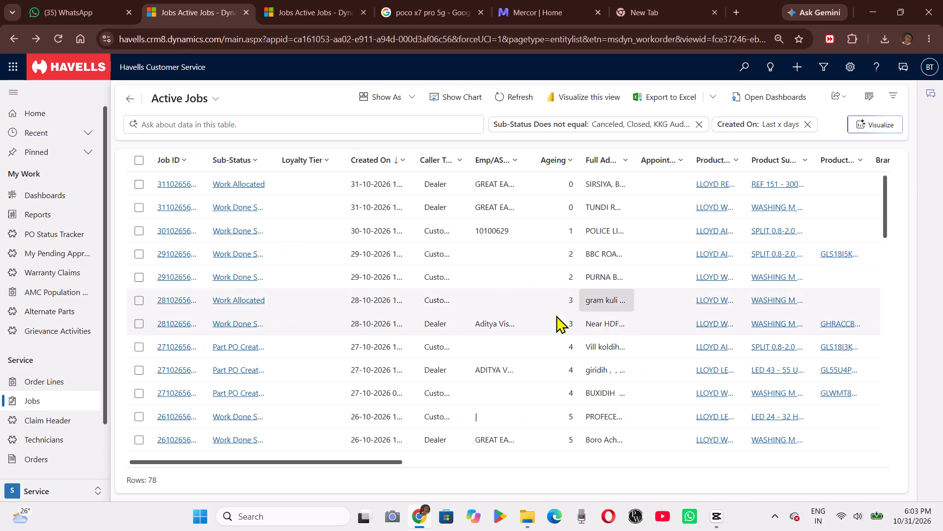
pyautogui.scroll(-1, 539, 324)
pyautogui.scroll(1, 539, 324)
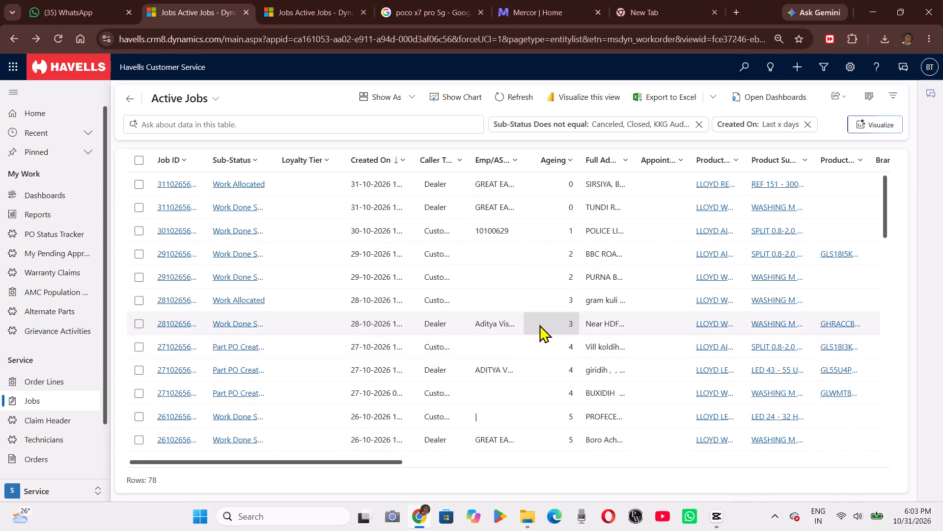
pyautogui.hscroll(-1, 654, 309)
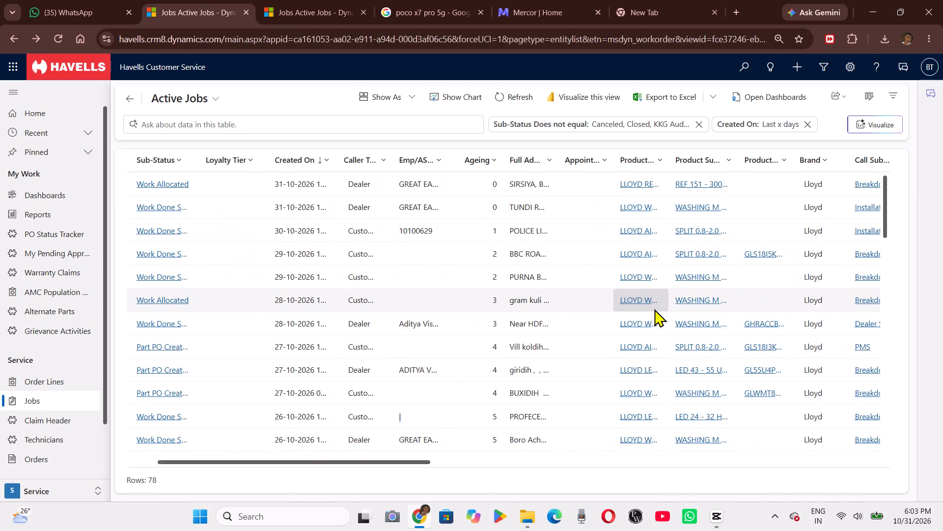
pyautogui.hscroll(-1, 654, 309)
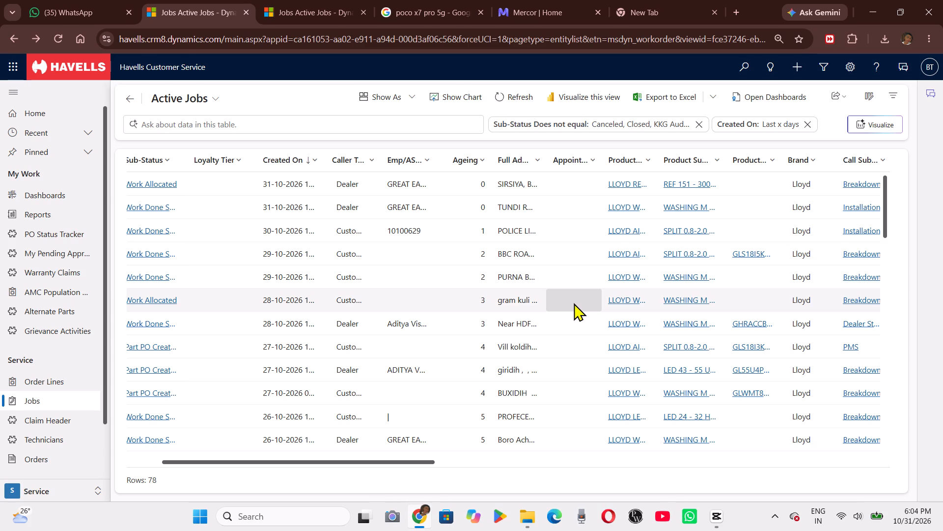
# Open the Work Allocated washing machine job created on 28-10-2026 and display its phone call interactions.
pyautogui.doubleClick(574, 303)
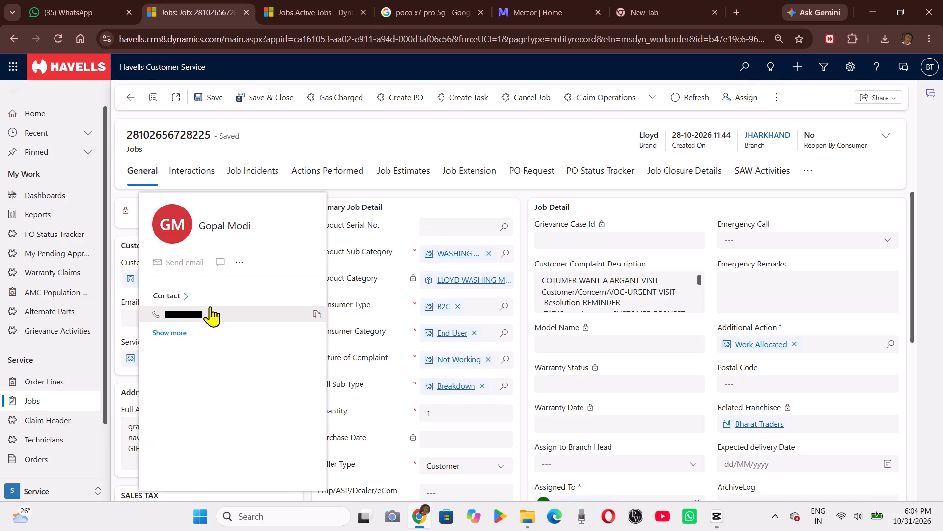
pyautogui.click(233, 153)
pyautogui.click(206, 164)
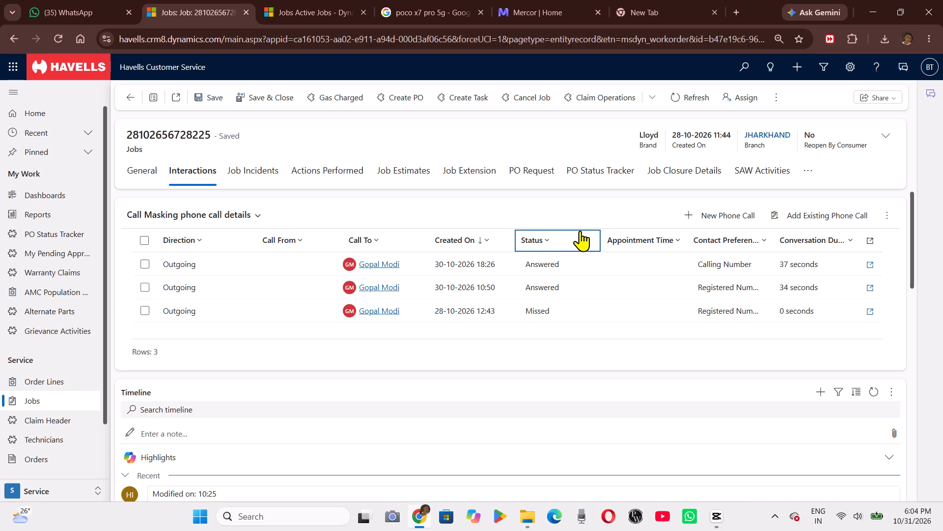
# Start a new phone call record for this job with Registered Number as the contact preference.
pyautogui.click(721, 215)
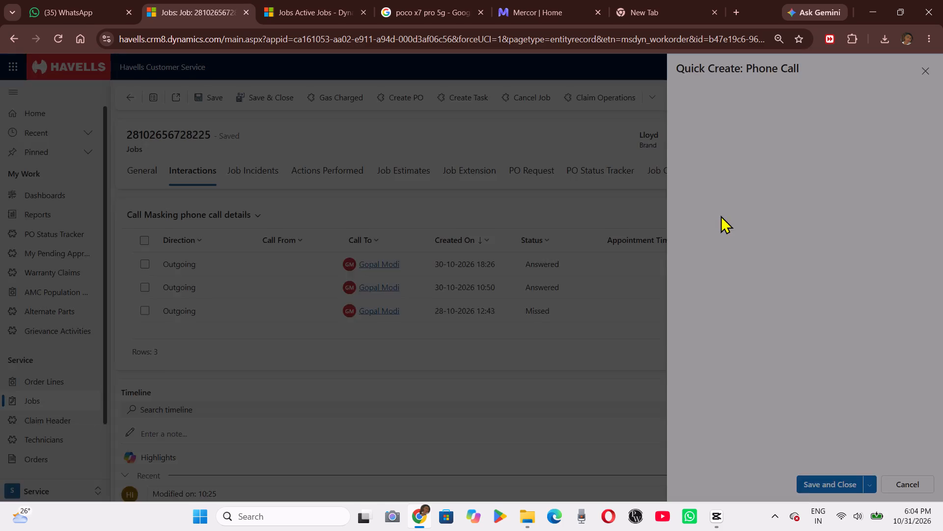
pyautogui.click(812, 136)
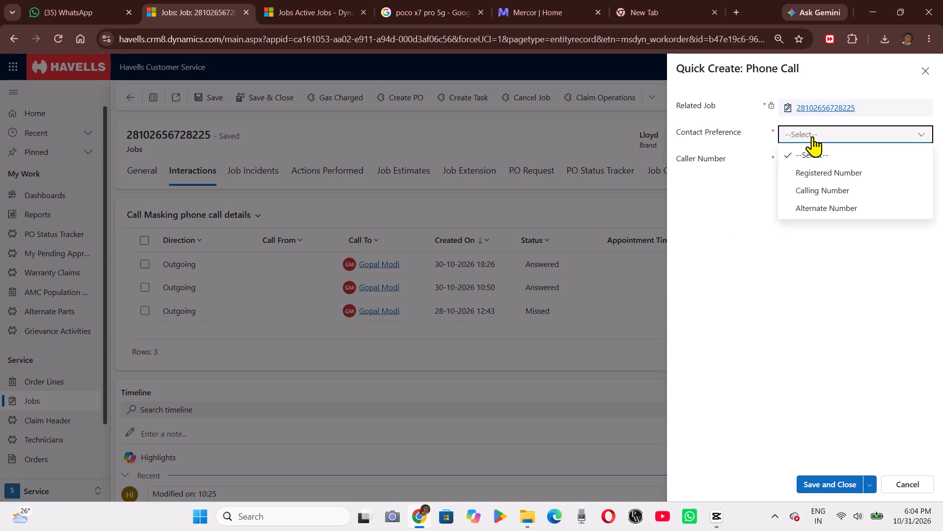
pyautogui.click(816, 170)
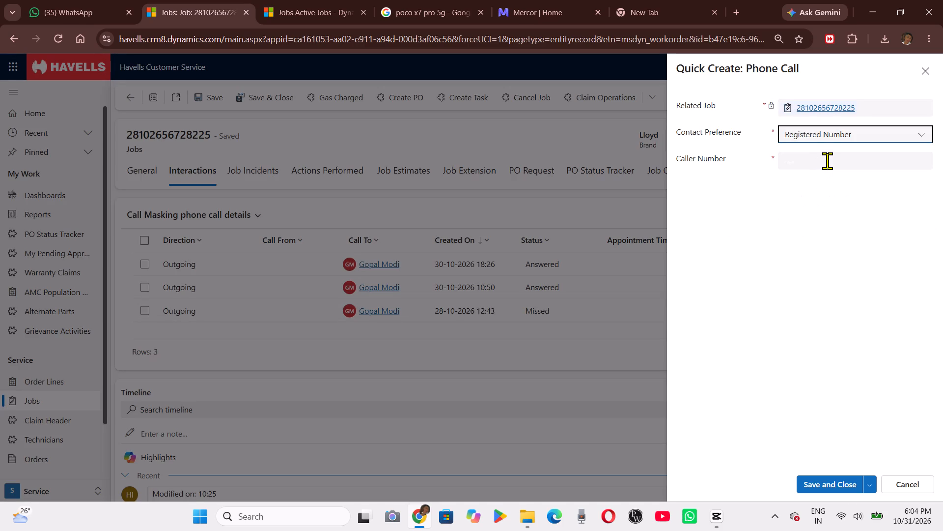
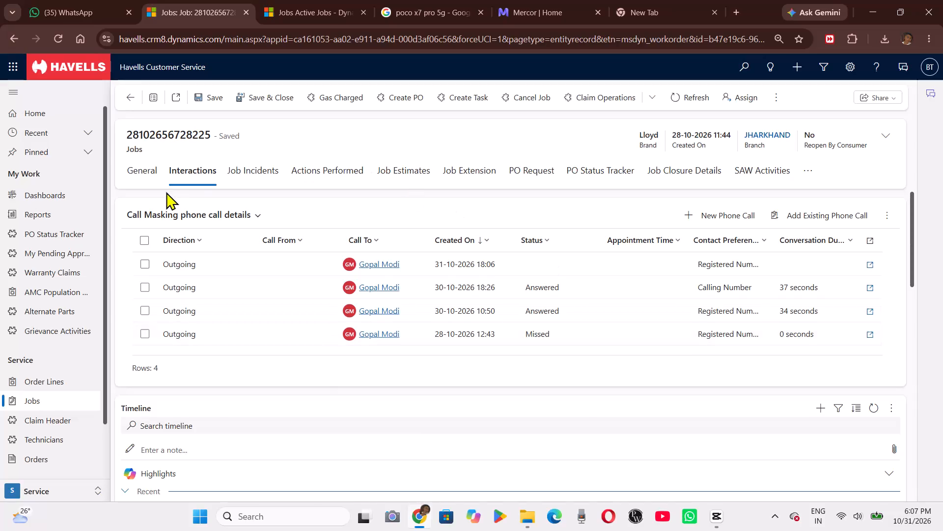
# Check the washing machine job's general information and its job closure details, and return to the general information.
pyautogui.click(139, 175)
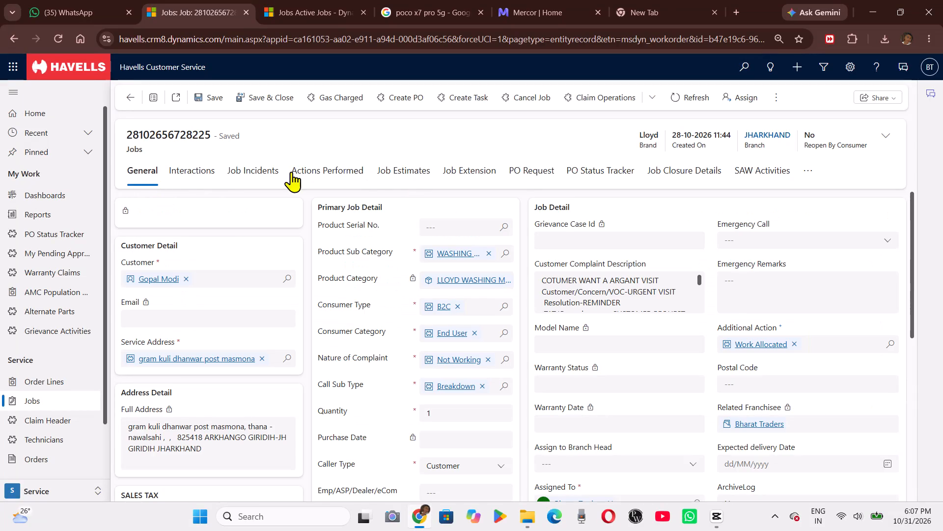
pyautogui.click(692, 175)
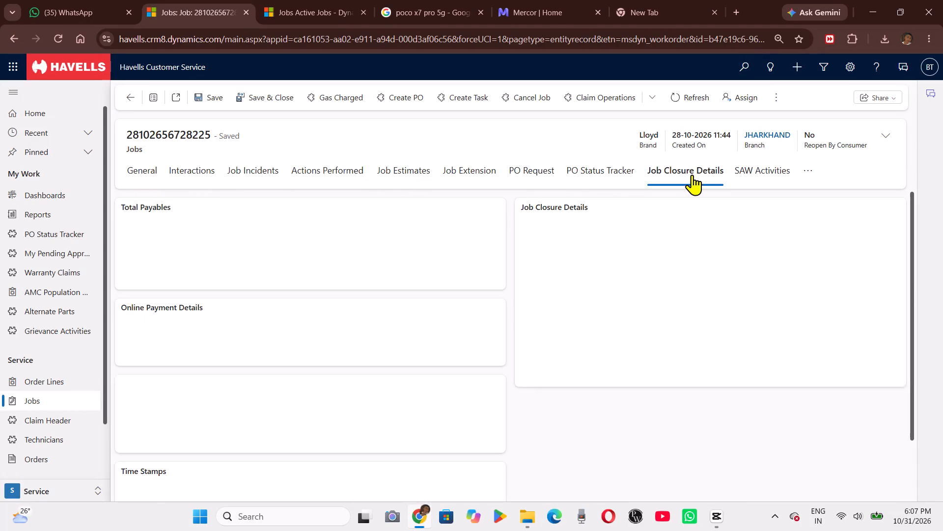
pyautogui.click(152, 172)
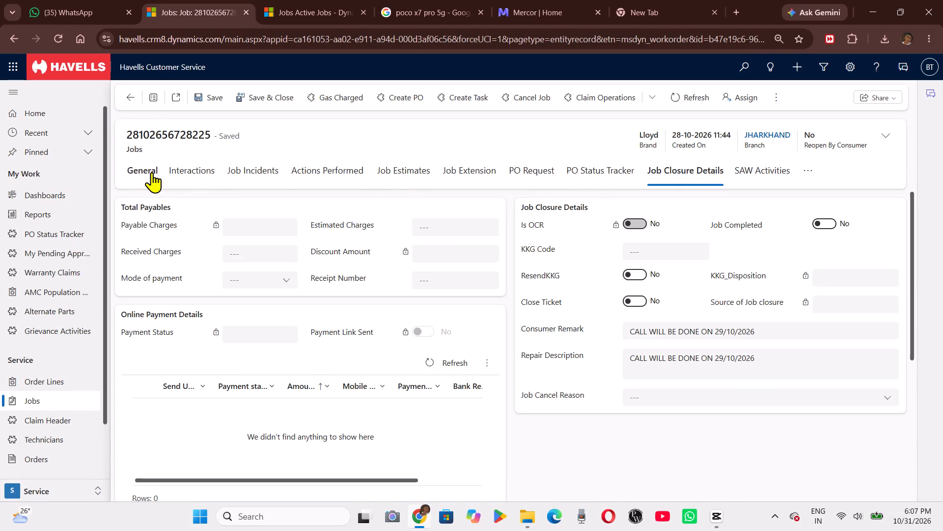
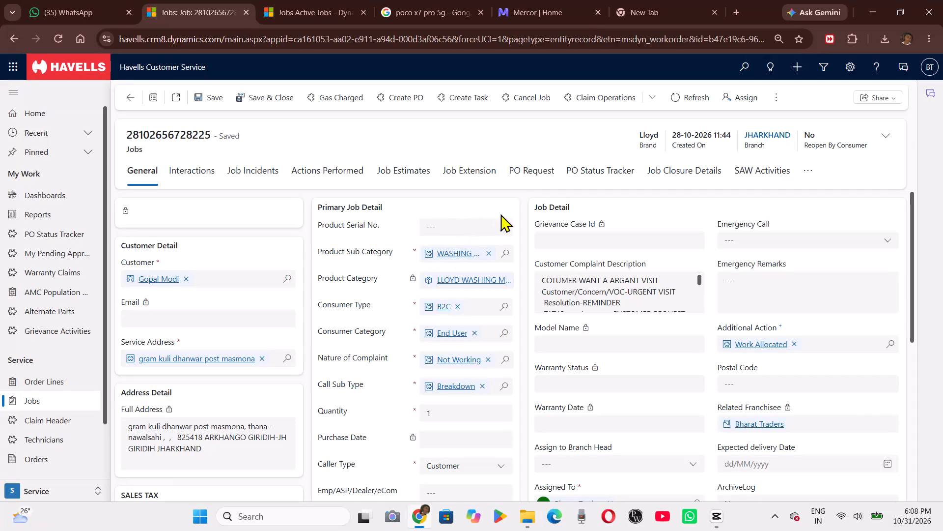
# Check which customer assets are offered for the job's Product Serial No., and dismiss the list without choosing one.
pyautogui.click(504, 221)
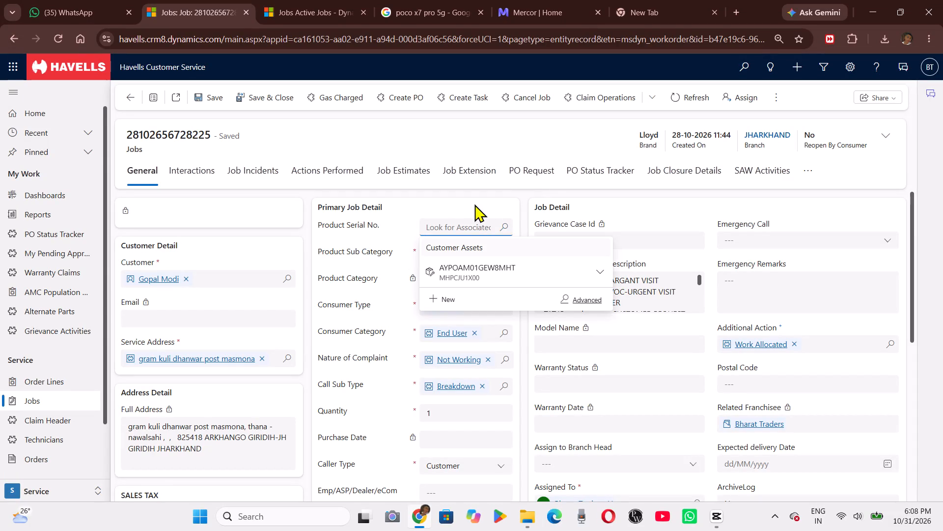
pyautogui.click(470, 202)
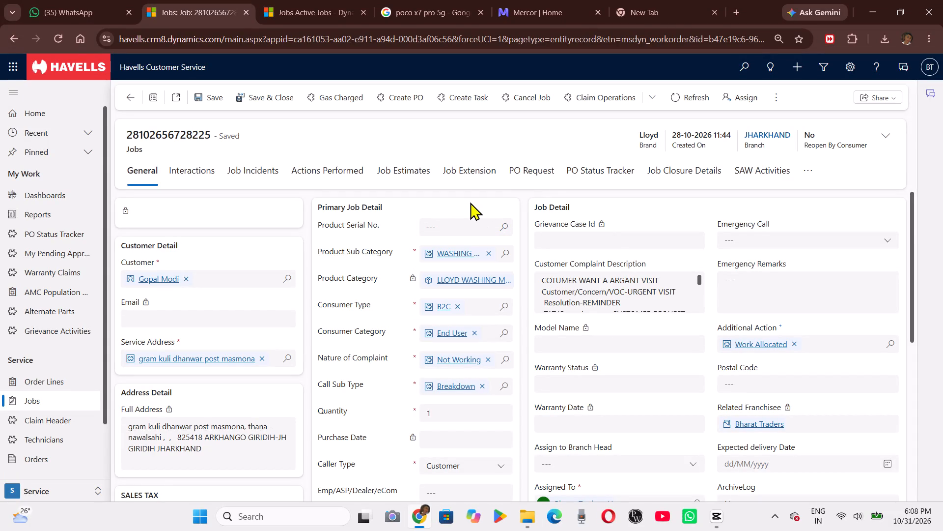
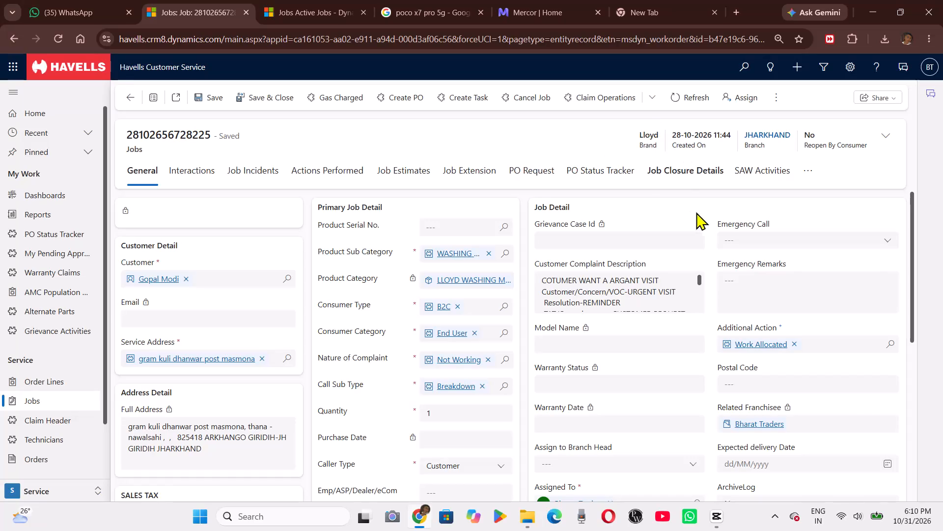
# In the job closure details, set Job Cancel Reason to Reschedule Appointment and raise the job cancellation request.
pyautogui.click(672, 170)
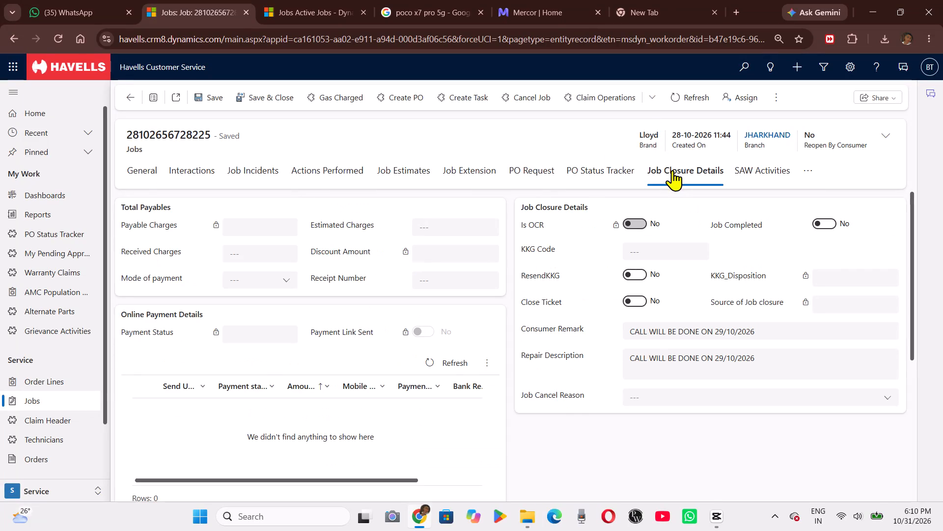
pyautogui.click(709, 392)
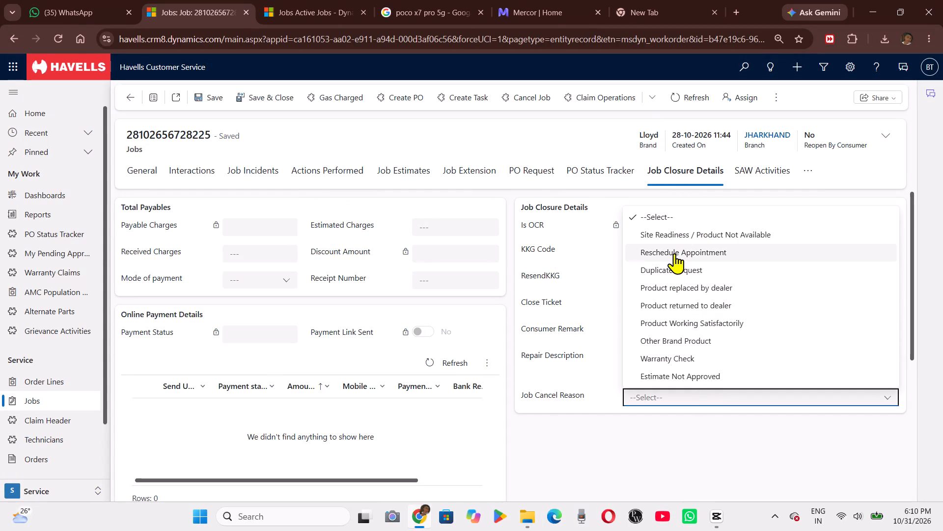
pyautogui.click(574, 153)
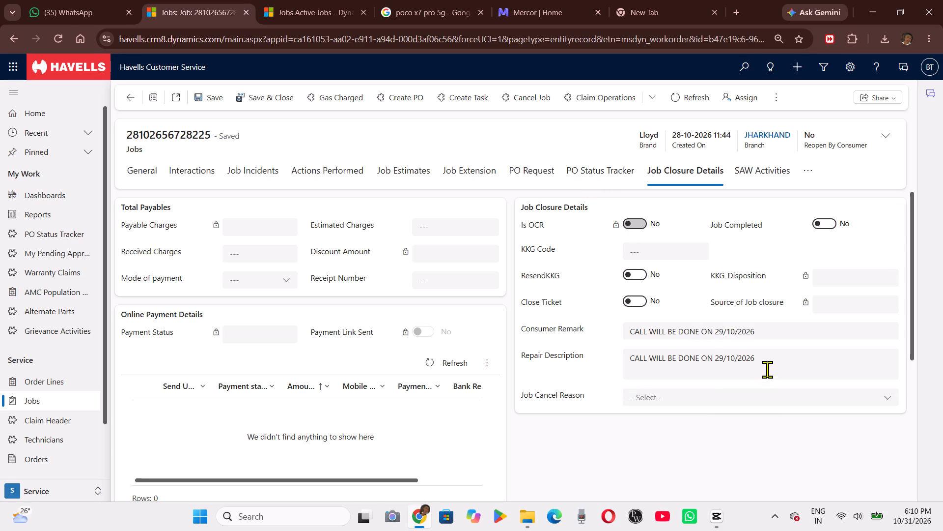
pyautogui.click(721, 400)
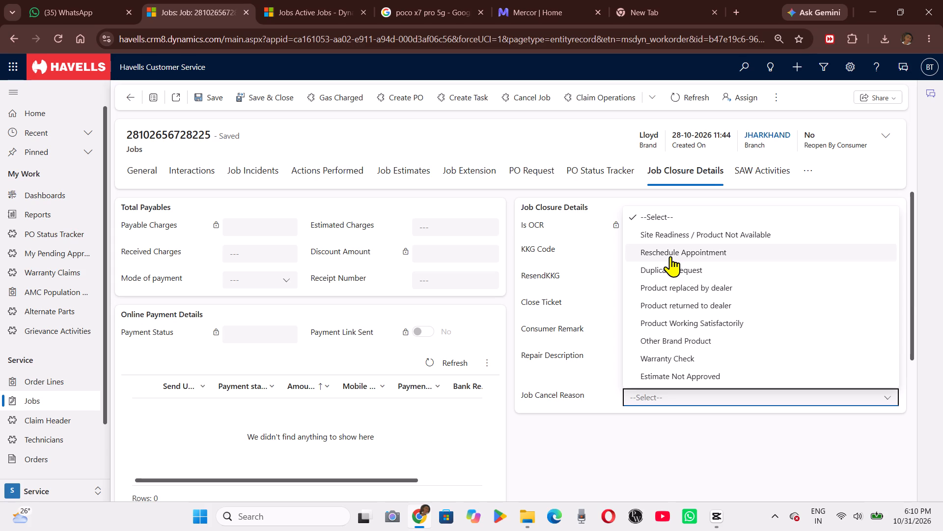
pyautogui.click(670, 256)
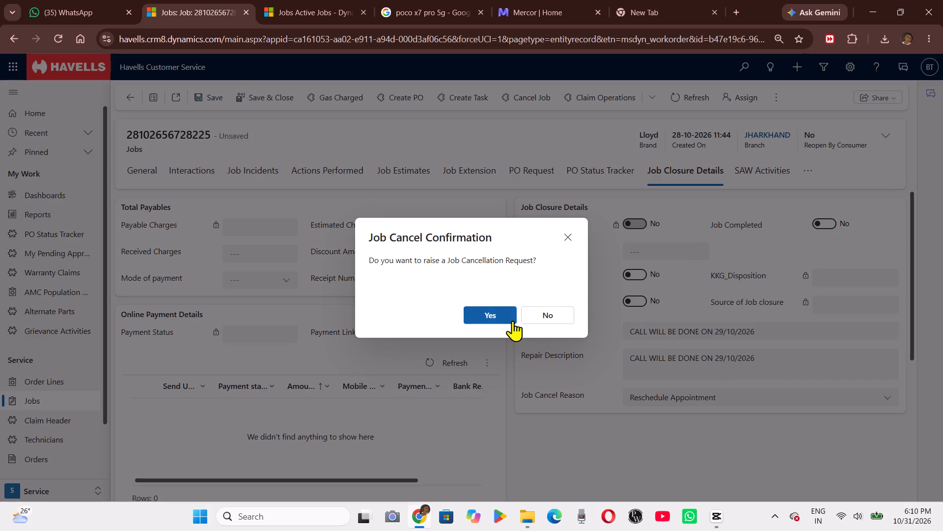
pyautogui.click(499, 313)
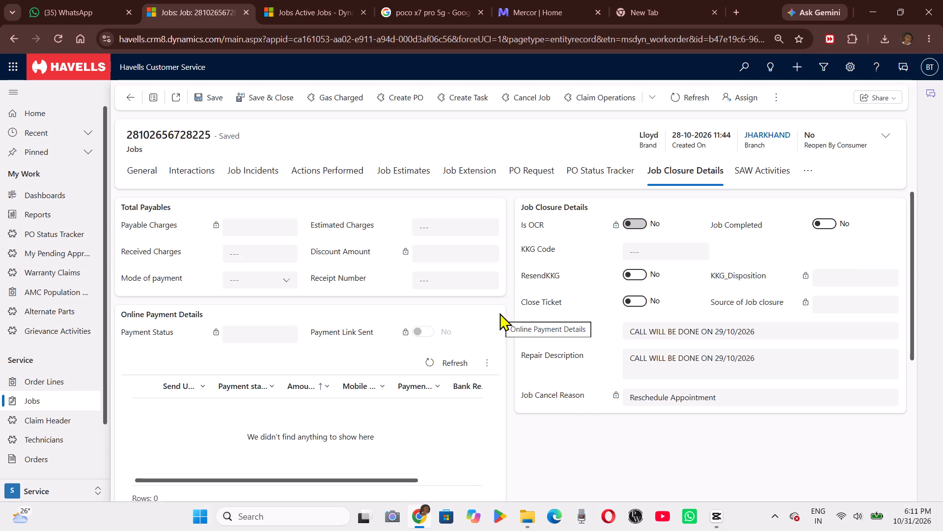
# Check the job's general details and the customer's contact card, and go back to the Active Jobs list.
pyautogui.click(155, 176)
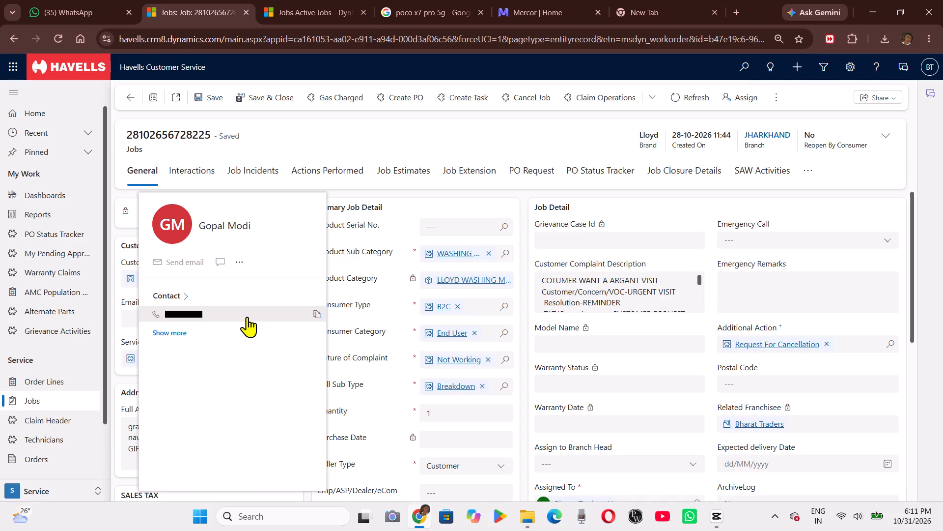
pyautogui.click(345, 125)
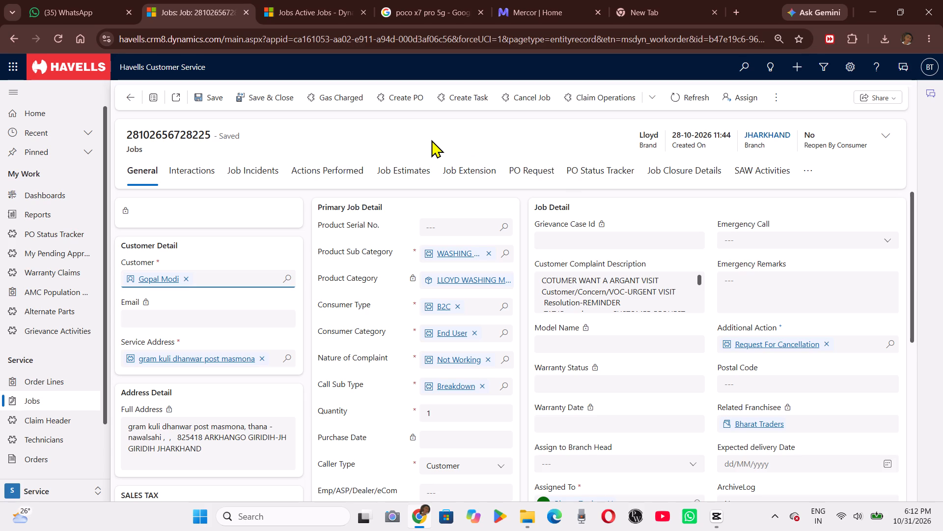
pyautogui.click(123, 91)
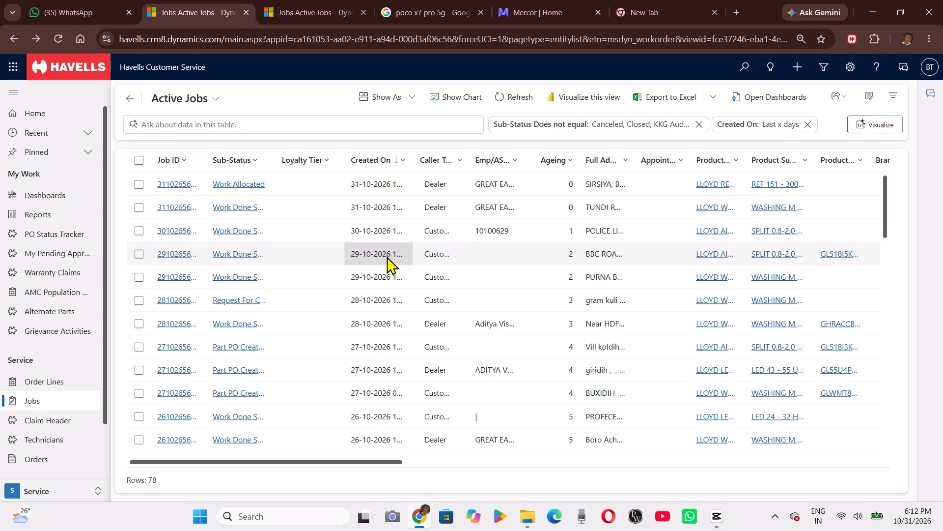
# Reopen the washing machine job marked Request For Cancellation and replace its Consumer Remark with WRONG MODEL COMPLAINT.
pyautogui.tripleClick(489, 296)
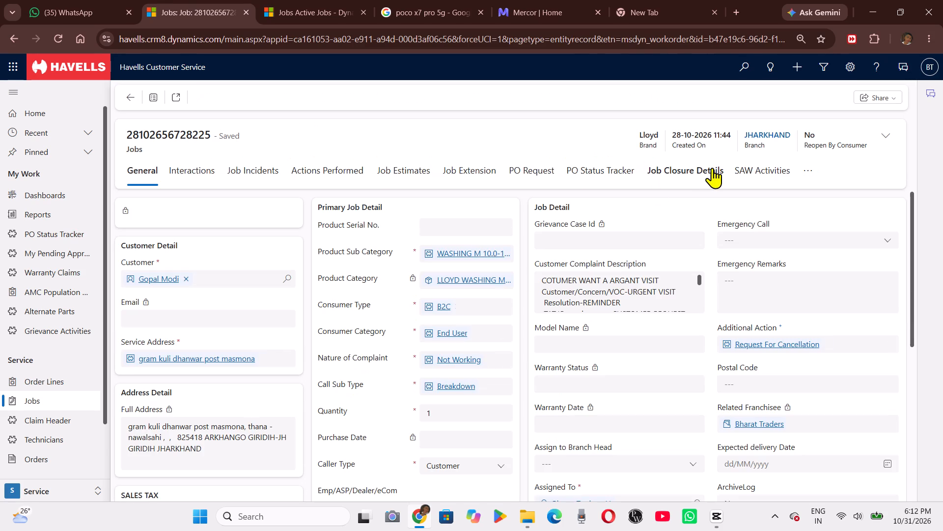
pyautogui.click(714, 168)
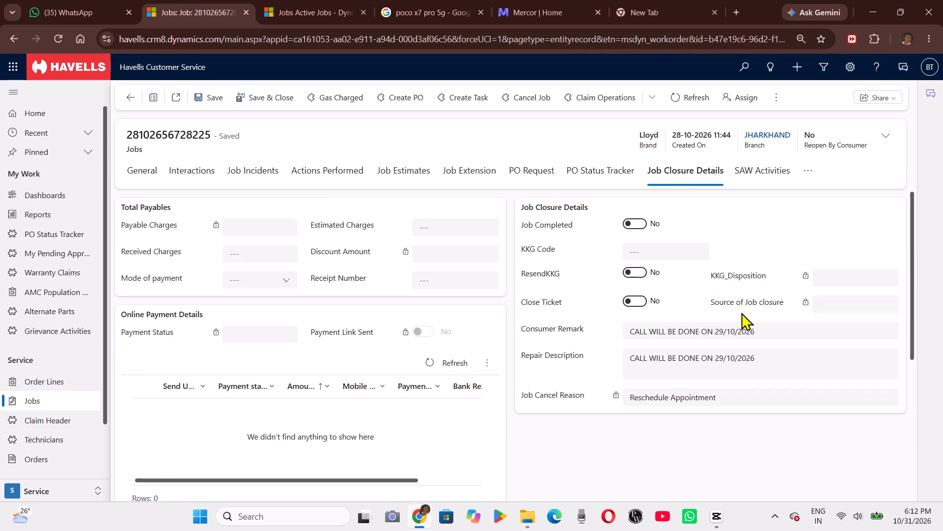
pyautogui.tripleClick(763, 328)
pyautogui.click(763, 328)
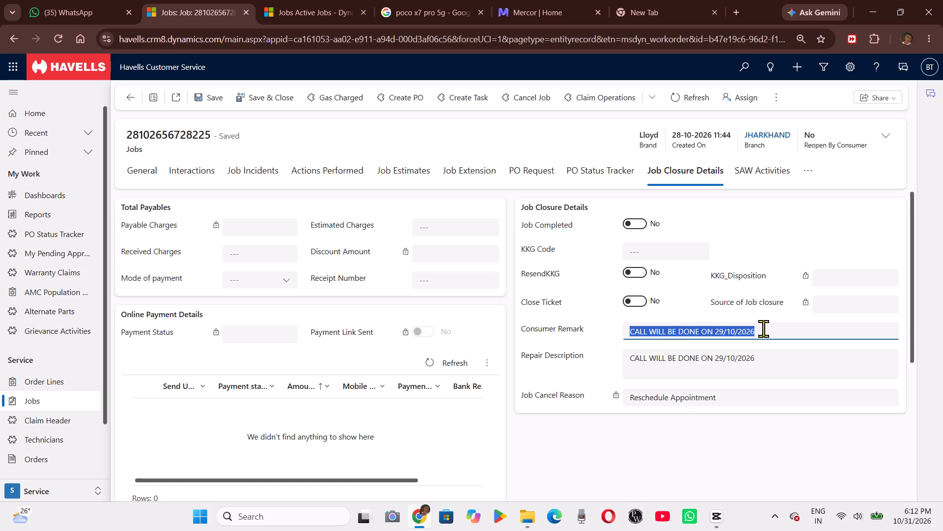
pyautogui.press('BackSpace')
pyautogui.write('WRONG')
pyautogui.press('space')
pyautogui.press('space')
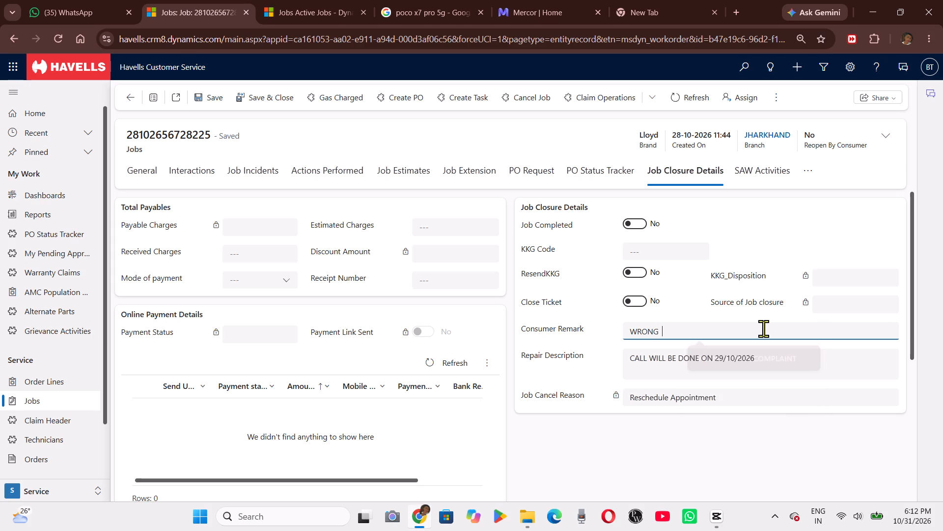
pyautogui.press('BackSpace')
pyautogui.write('ME')
pyautogui.press('BackSpace')
pyautogui.click(753, 375)
pyautogui.click(748, 364)
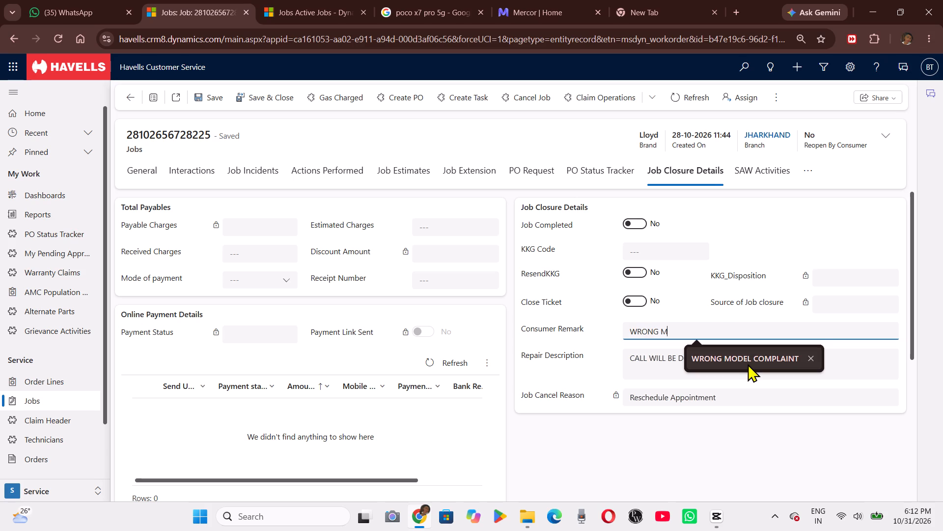
# Copy the Consumer Remark text WRONG MODEL COMPLAINT over the existing Repair Description and save the job.
pyautogui.tripleClick(729, 331)
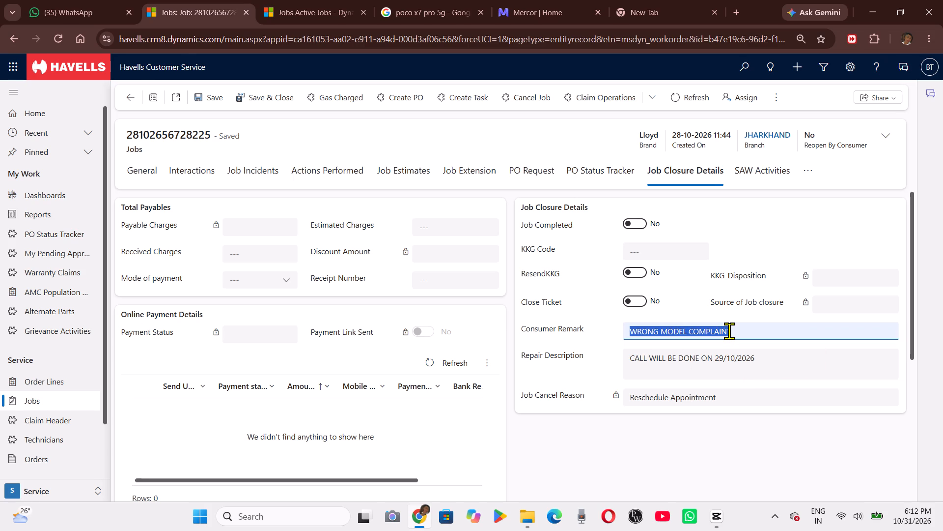
pyautogui.hotkey('ctrl', 'c')
pyautogui.hotkey('ctrl', 'c')
pyautogui.tripleClick(742, 357)
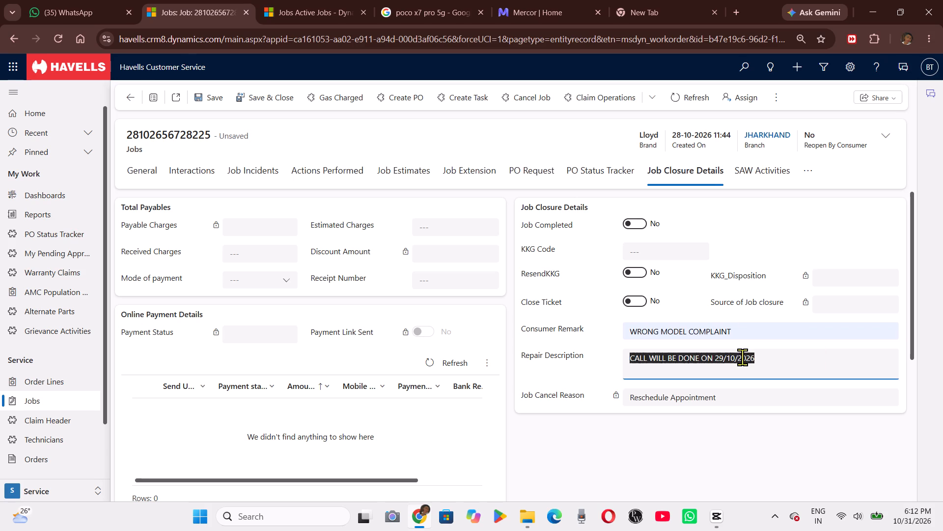
pyautogui.press('BackSpace')
pyautogui.hotkey('ctrl', 'v')
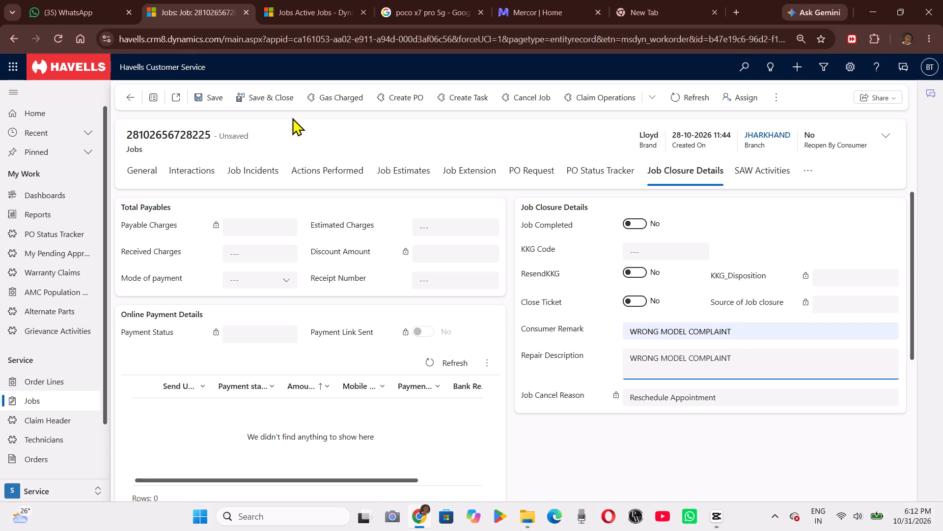
pyautogui.click(200, 98)
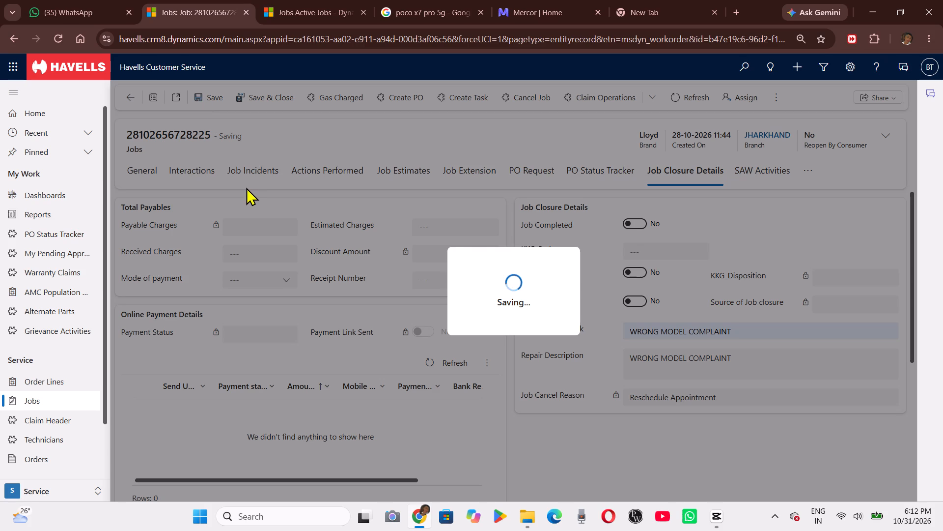
# View the job's general details and return to the Active Jobs list.
pyautogui.click(148, 174)
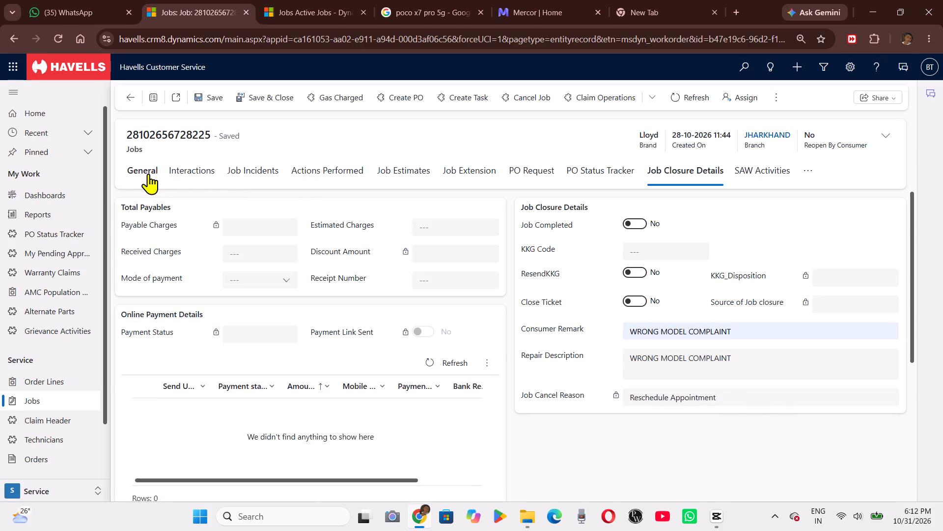
pyautogui.click(129, 105)
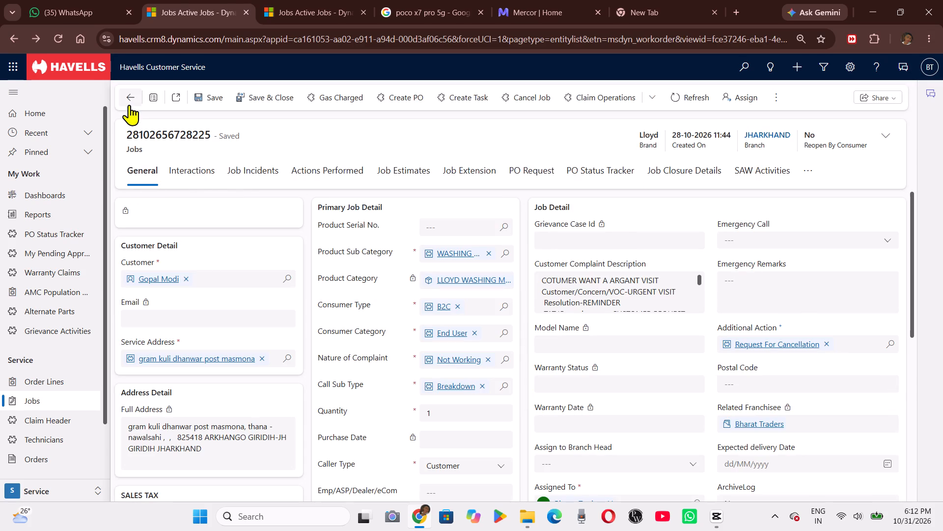
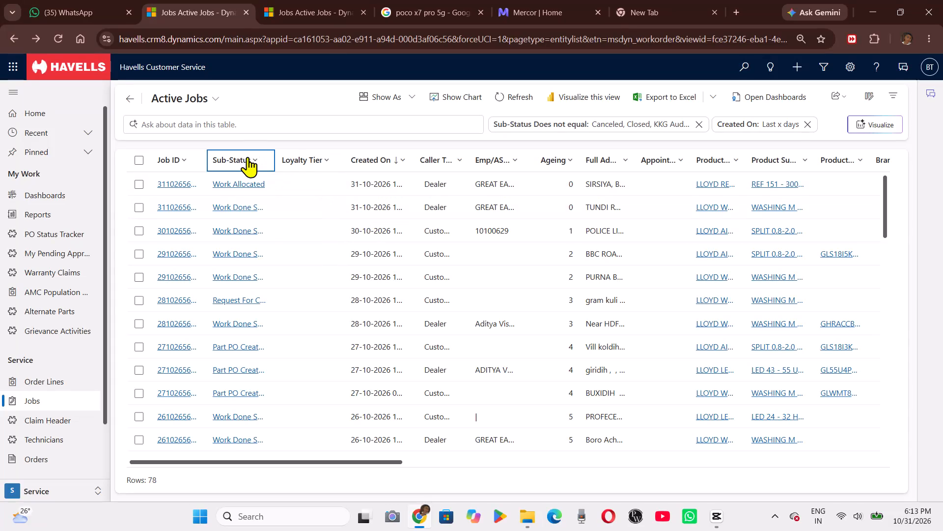
# Filter the Active Jobs list to jobs whose Sub-Status equals Part PO Created.
pyautogui.click(246, 156)
pyautogui.click(266, 235)
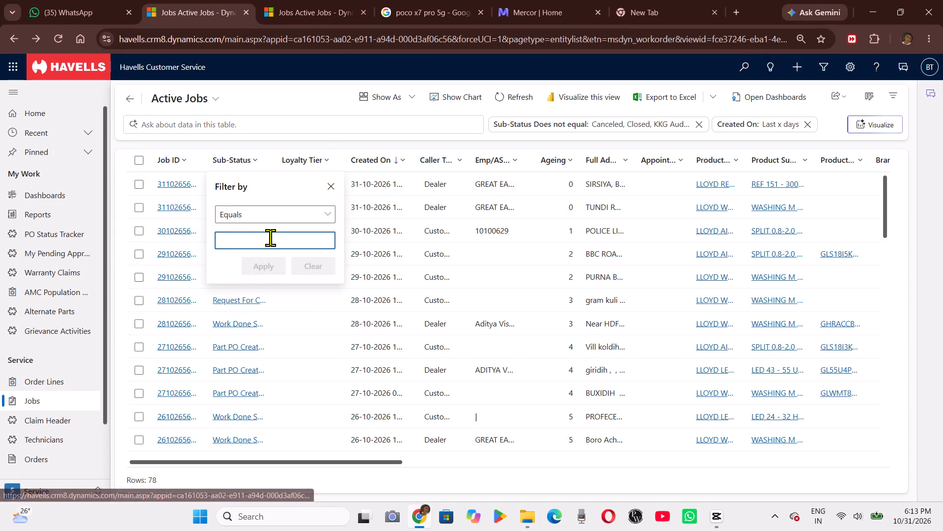
pyautogui.press('p')
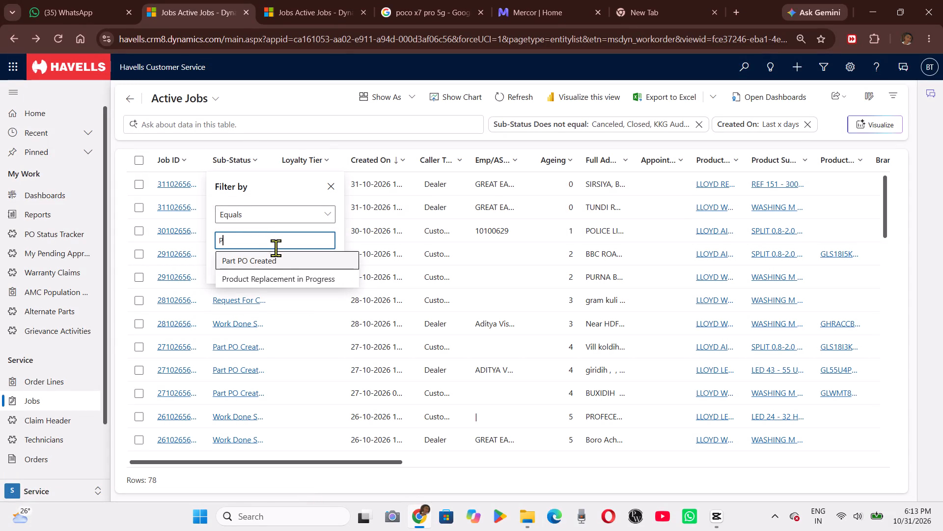
pyautogui.click(277, 258)
pyautogui.click(269, 280)
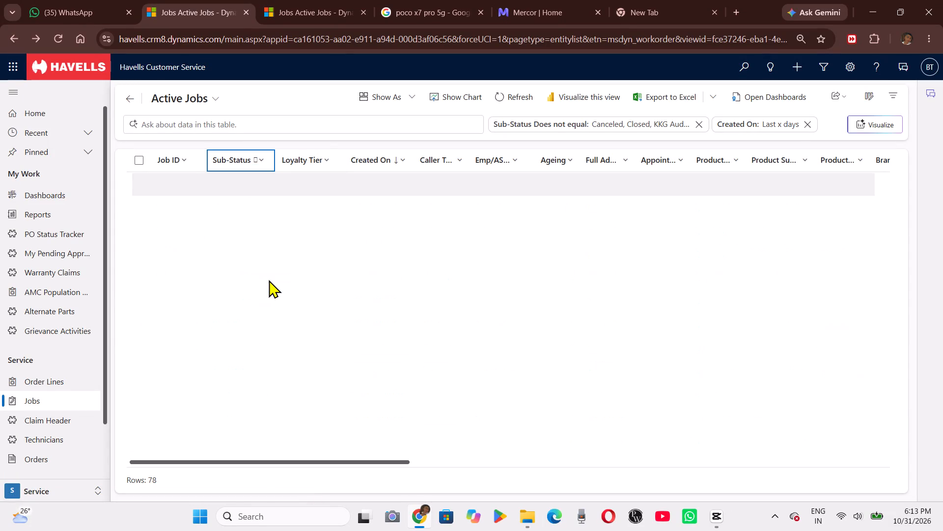
# Look through the filtered Part PO Created jobs, examining their ageing, products, complaints, owners and customers.
pyautogui.hscroll(-2, 361, 299)
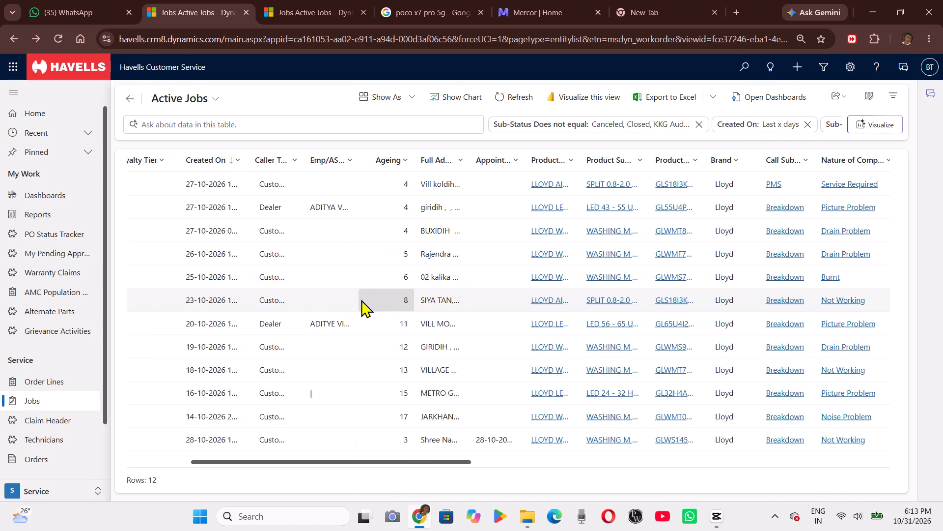
pyautogui.hscroll(-2, 361, 299)
pyautogui.scroll(-1, 361, 299)
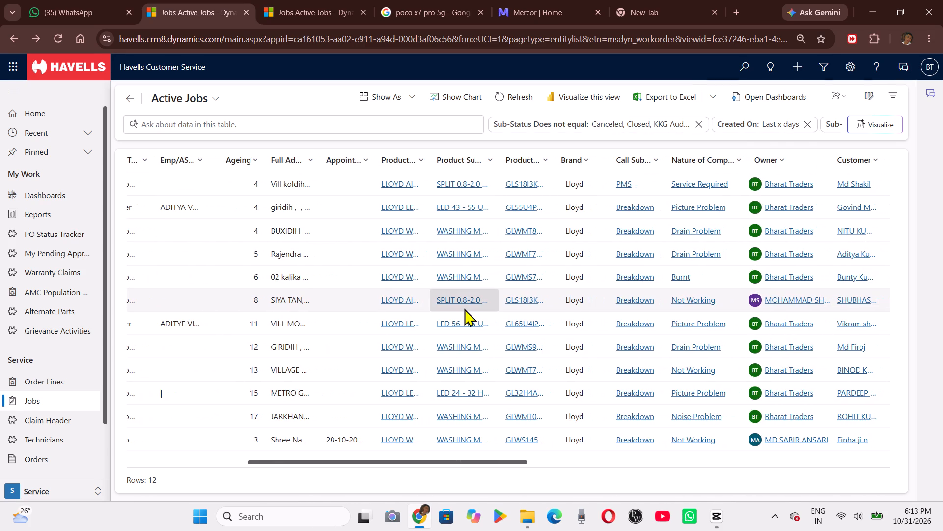
pyautogui.hscroll(-2, 464, 308)
pyautogui.scroll(1, 464, 308)
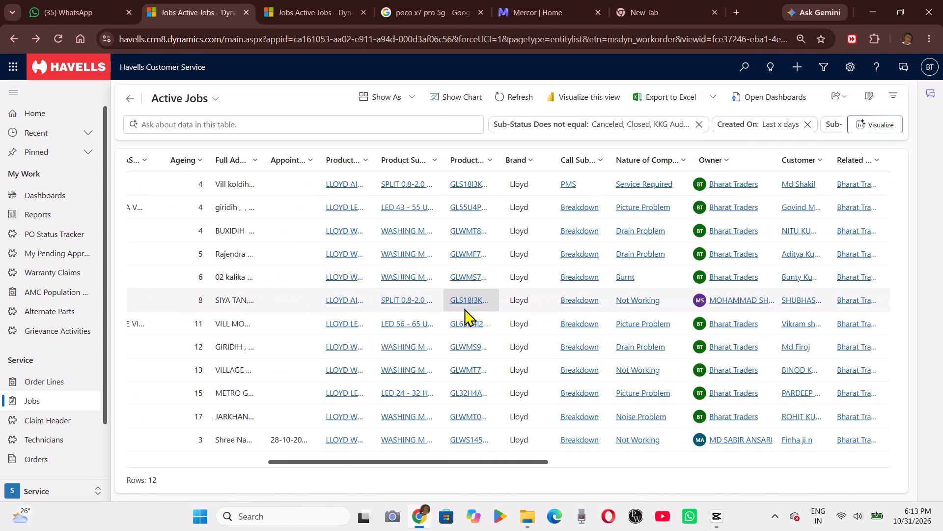
pyautogui.scroll(1, 464, 308)
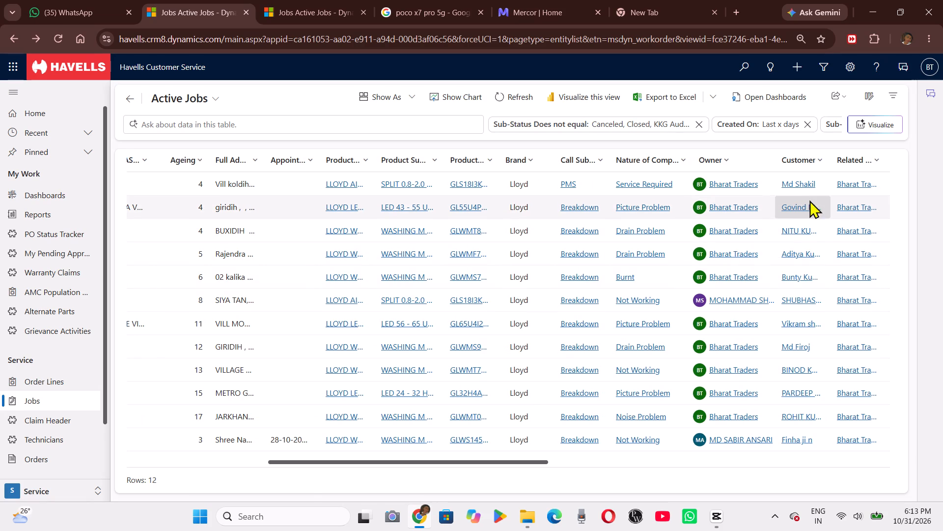
pyautogui.scroll(1, 790, 183)
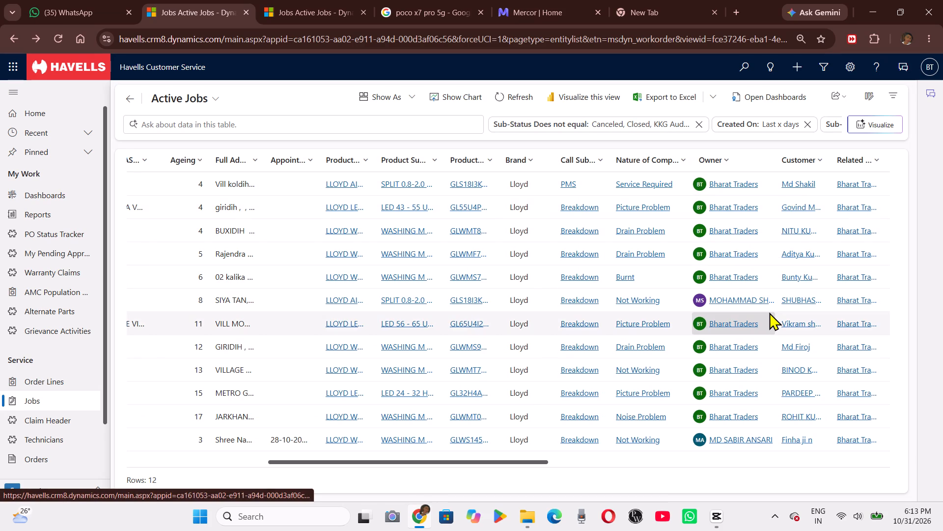
pyautogui.scroll(-1, 769, 312)
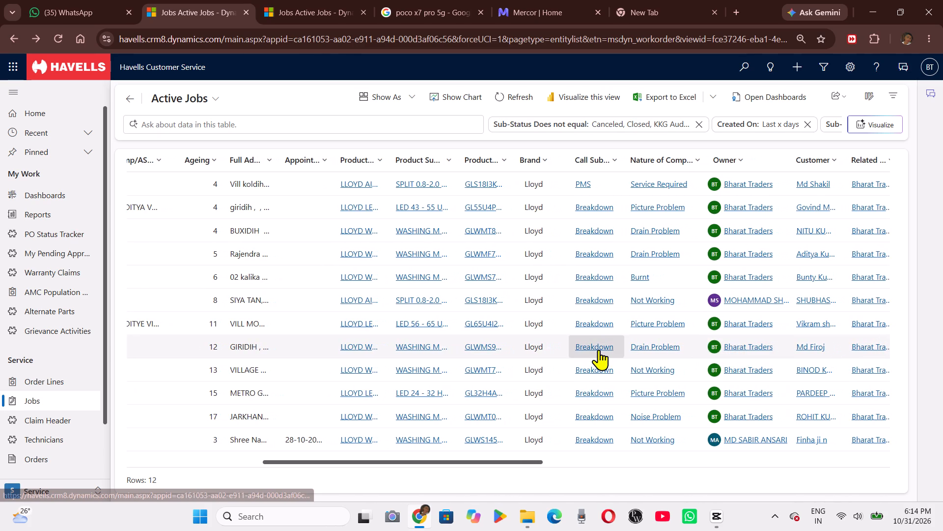
pyautogui.hscroll(1, 599, 350)
pyautogui.hscroll(1, 541, 349)
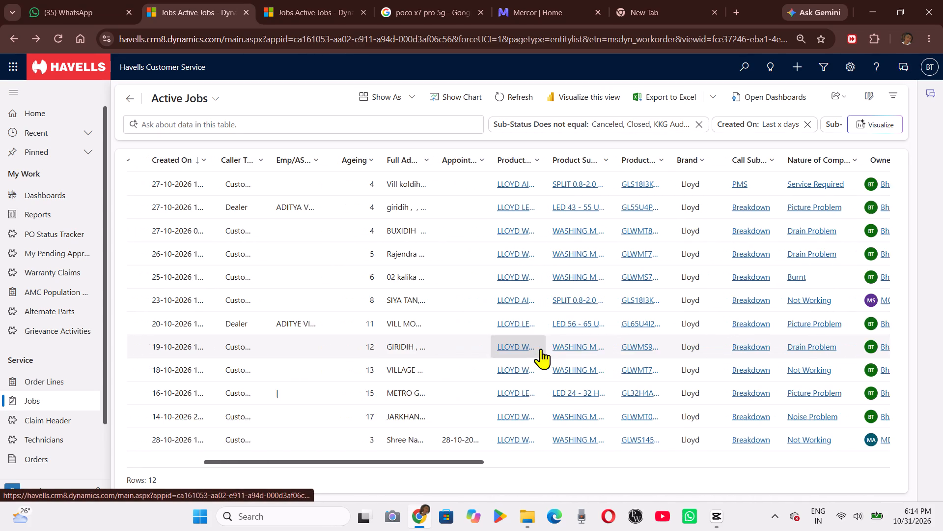
# Open the washing machine drain-problem job created 19-10-2026 and check its PO status tracking and emergency purchase order request.
pyautogui.tripleClick(478, 347)
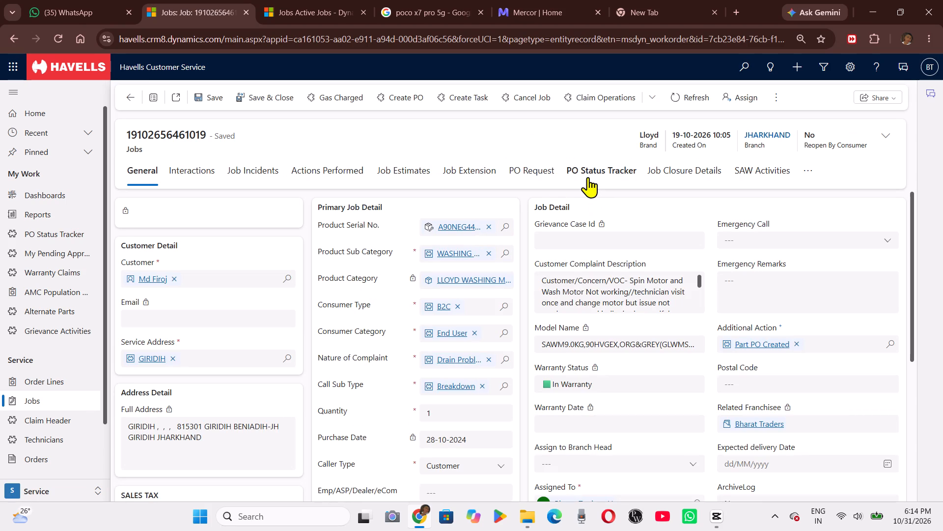
pyautogui.click(588, 177)
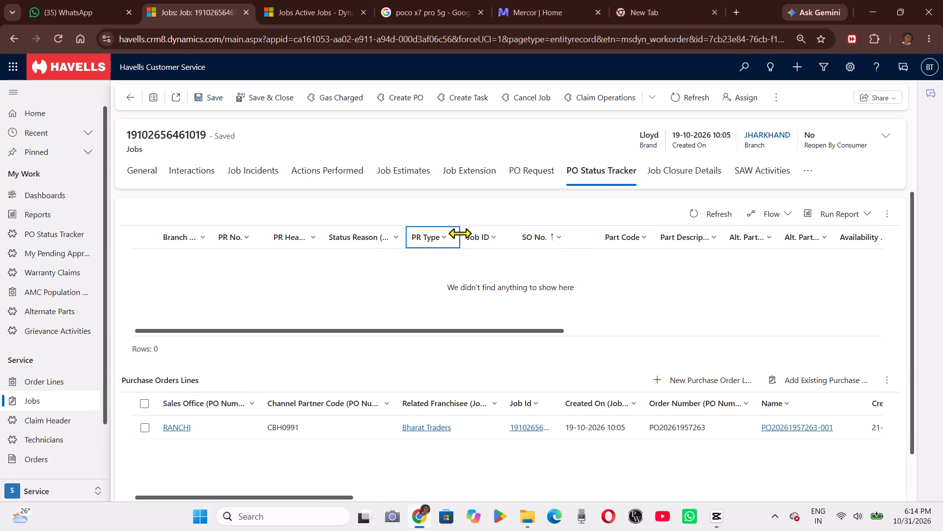
pyautogui.click(527, 179)
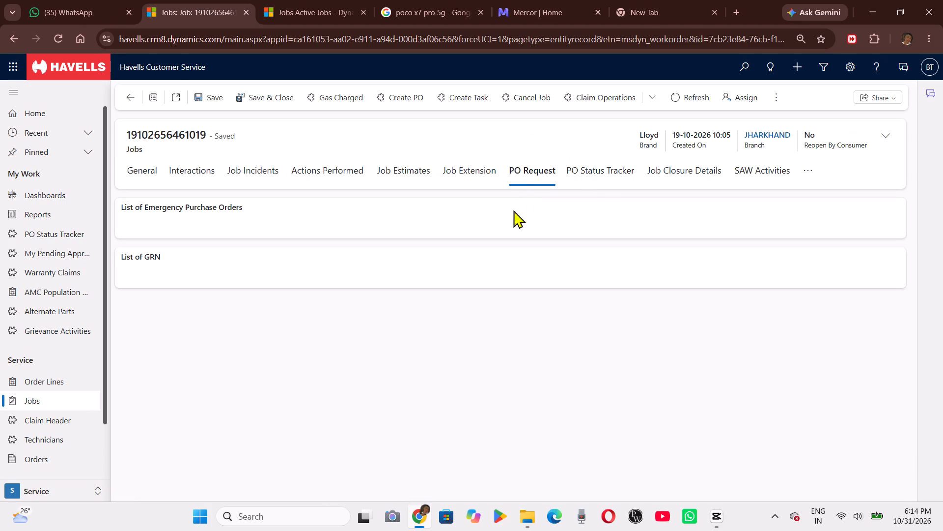
pyautogui.tripleClick(285, 272)
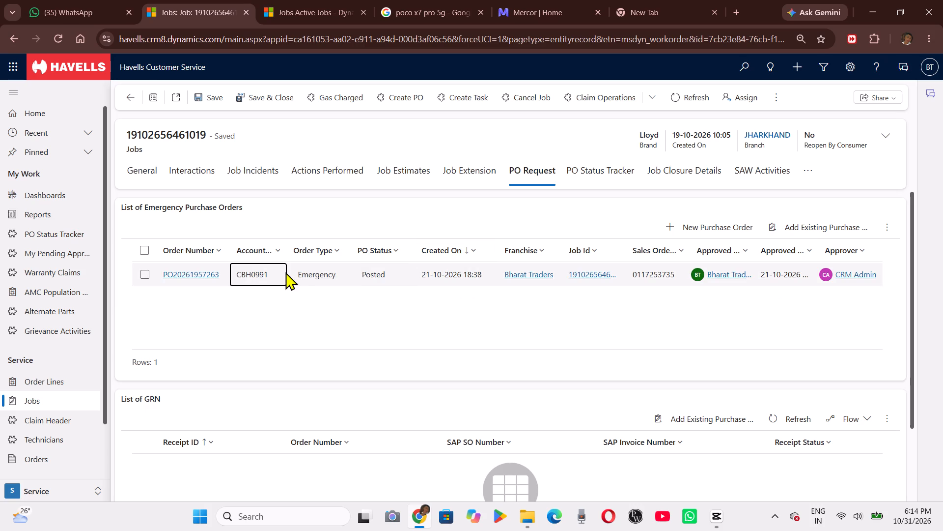
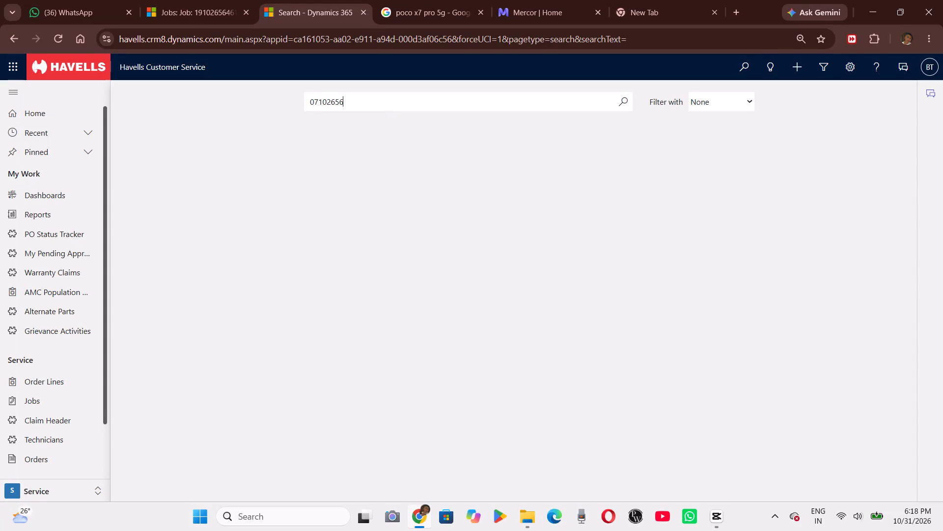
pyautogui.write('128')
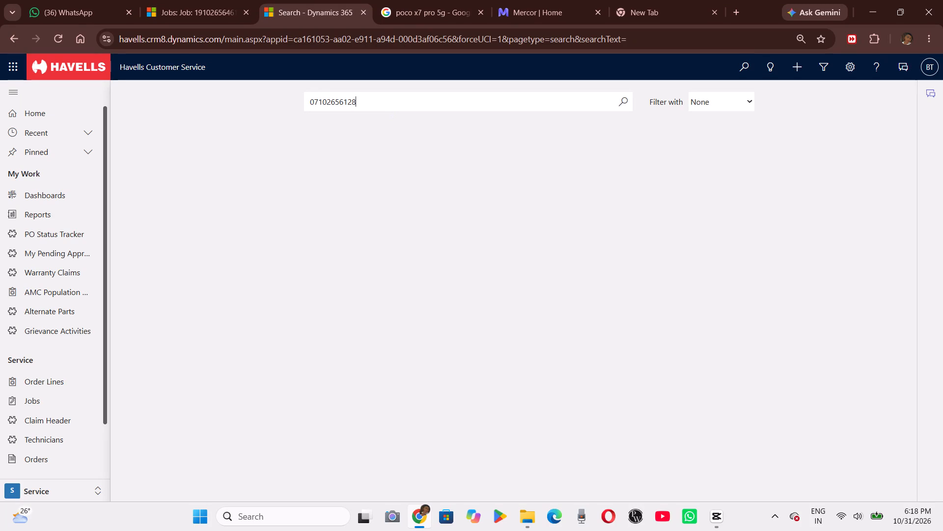
pyautogui.write('106')
pyautogui.press('Return')
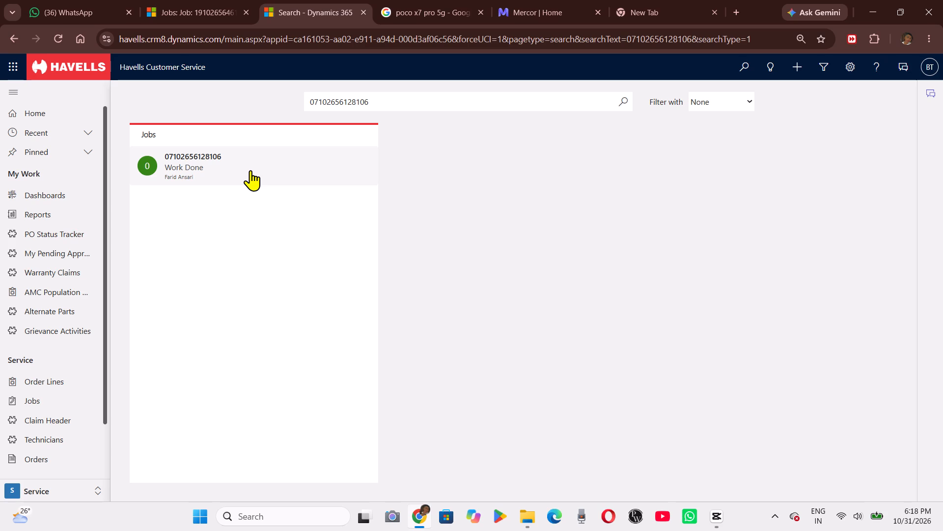
pyautogui.click(250, 170)
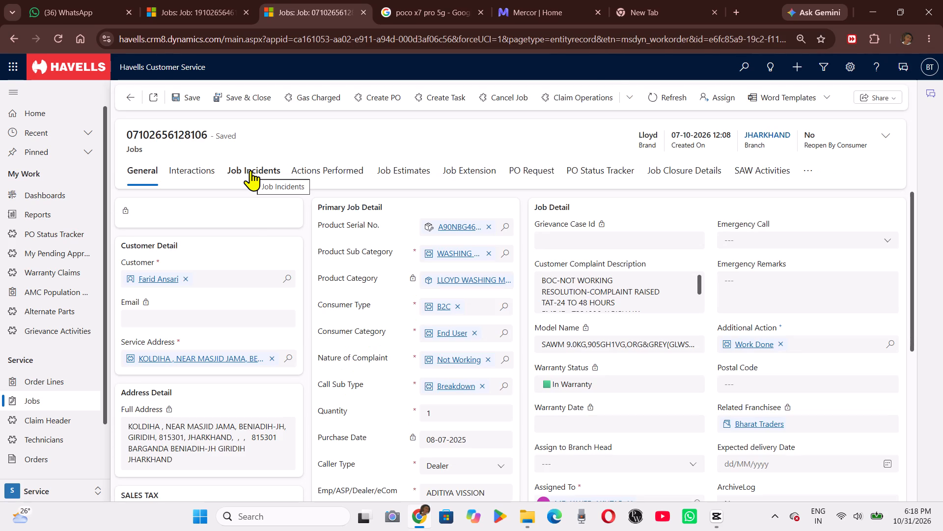
pyautogui.click(129, 98)
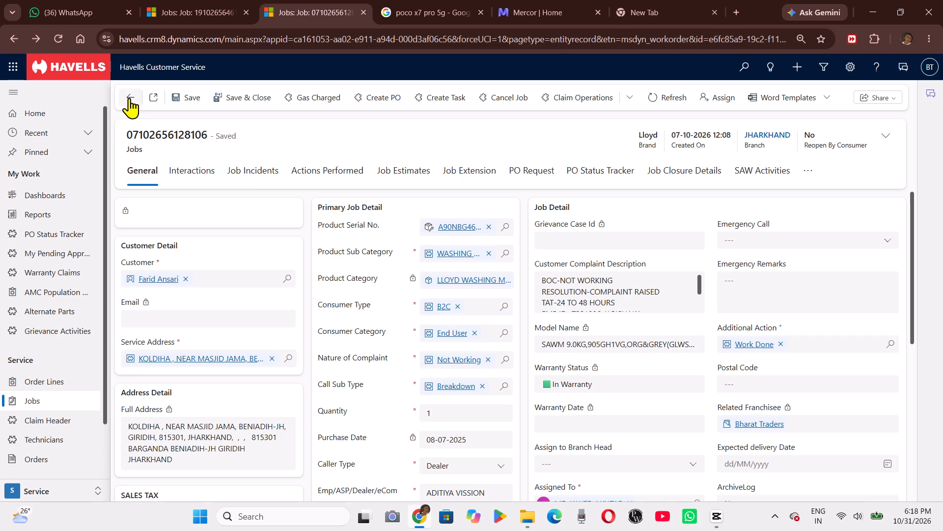
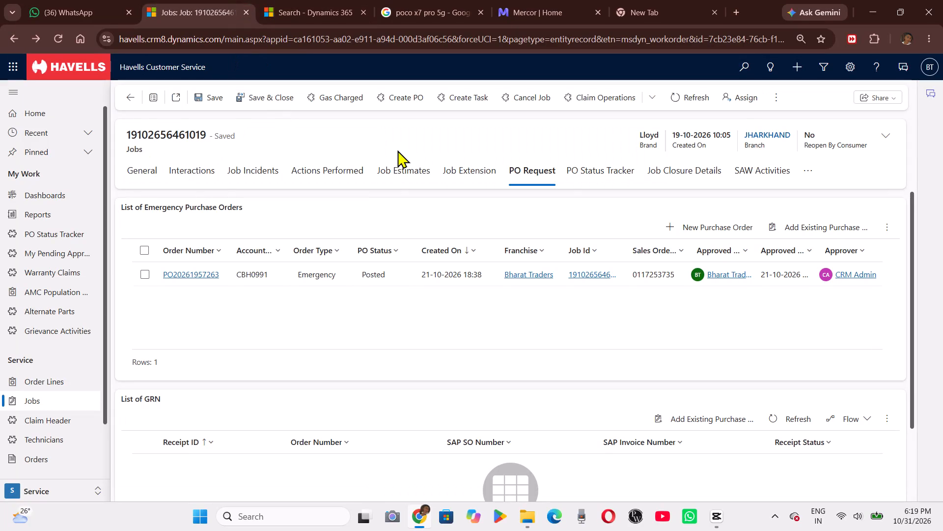
pyautogui.scroll(1, 310, 216)
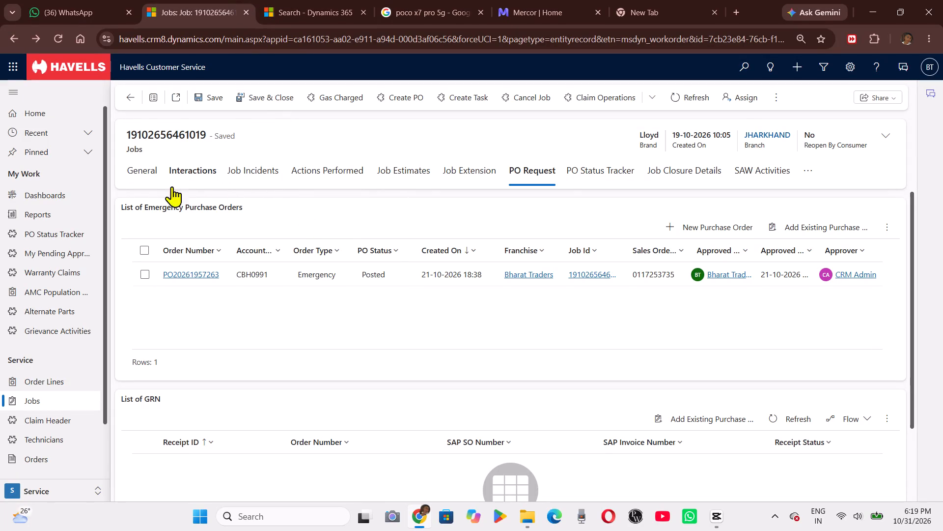
pyautogui.click(139, 170)
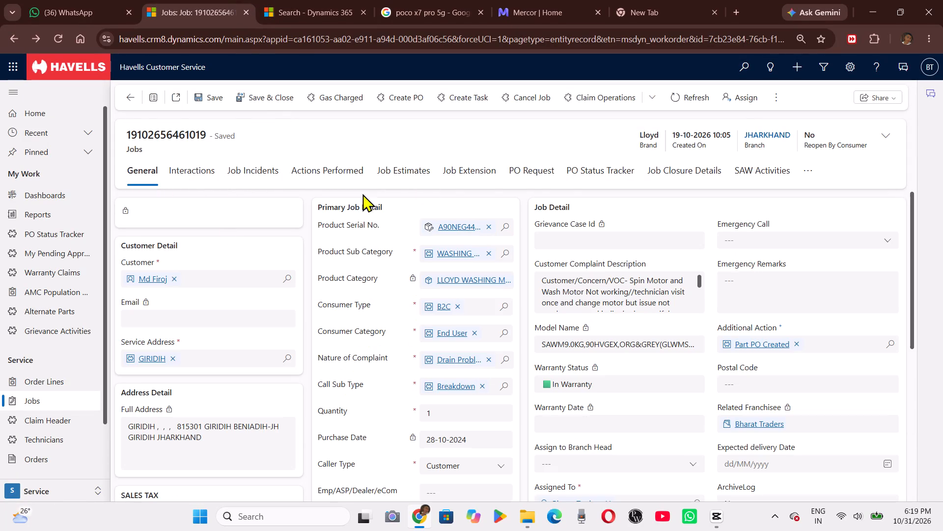
pyautogui.click(525, 181)
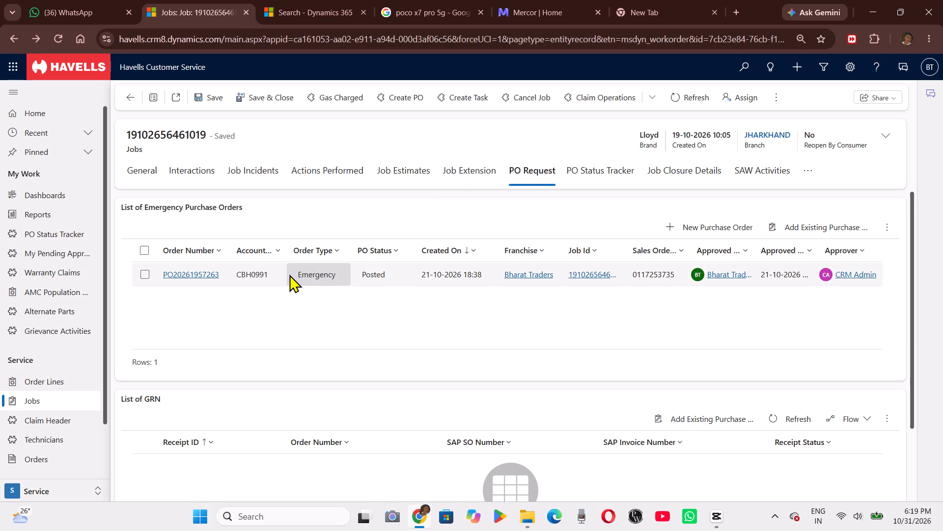
pyautogui.tripleClick(274, 274)
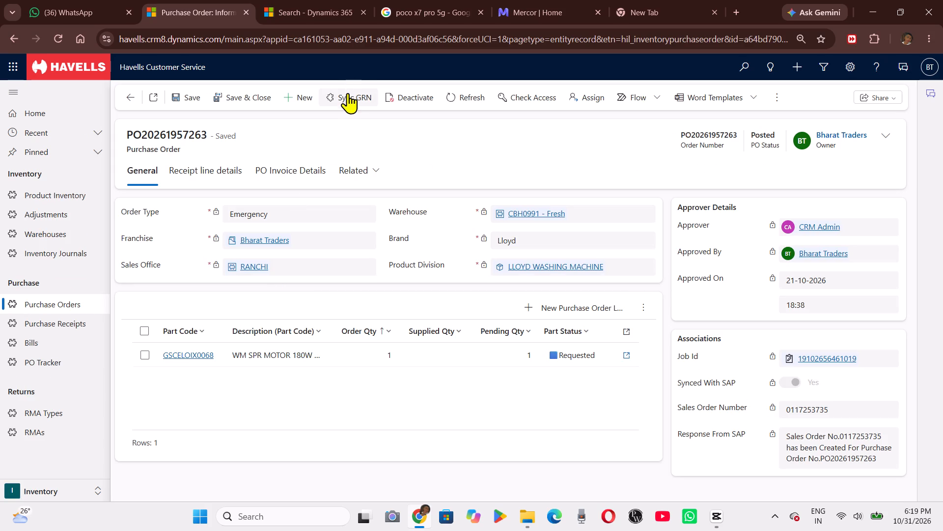
pyautogui.click(348, 93)
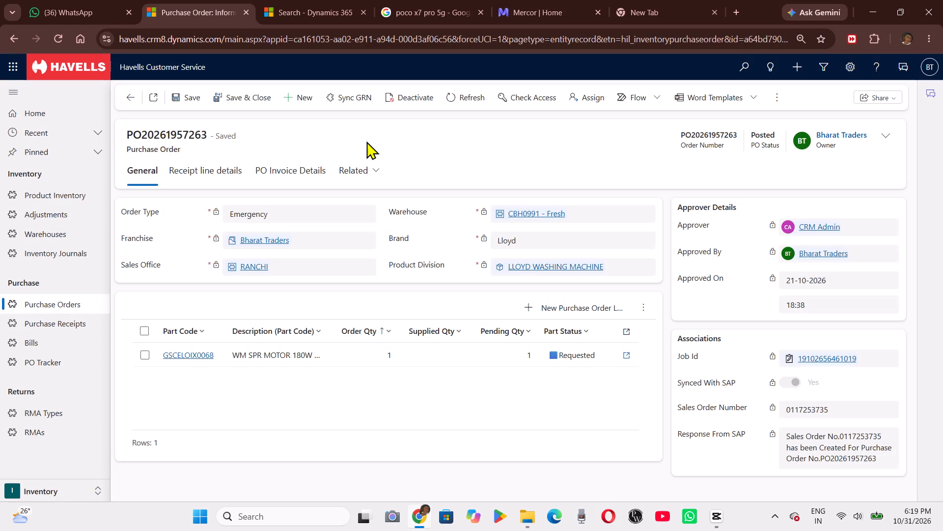
pyautogui.doubleClick(184, 140)
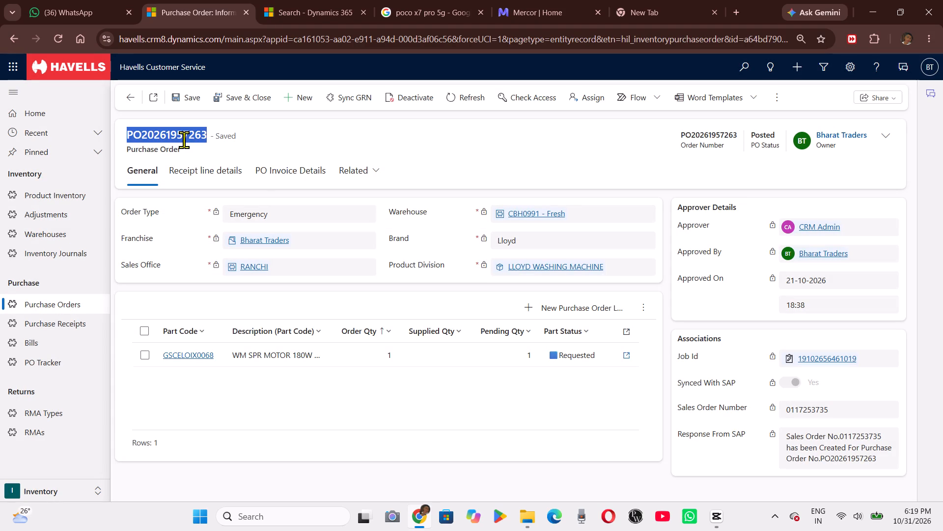
pyautogui.hotkey('ctrl', 'c')
pyautogui.hotkey('ctrl', 'c')
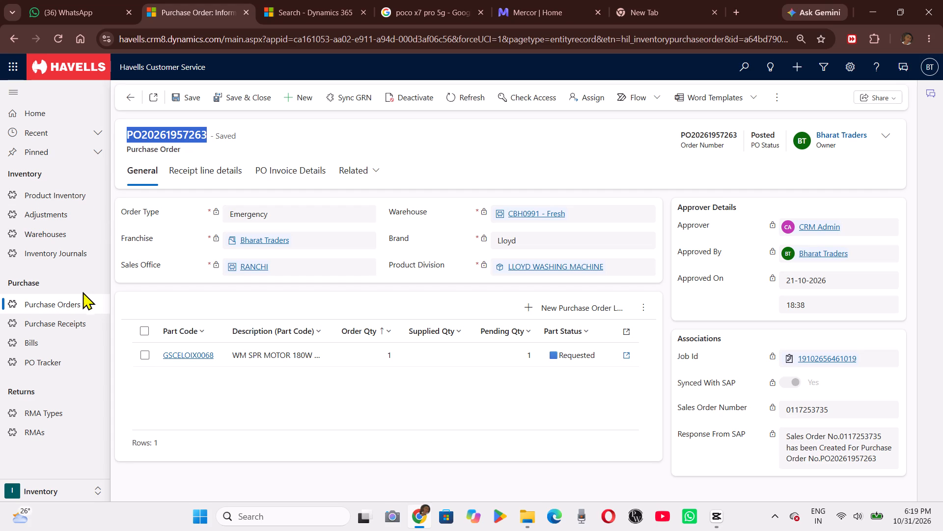
pyautogui.click(68, 322)
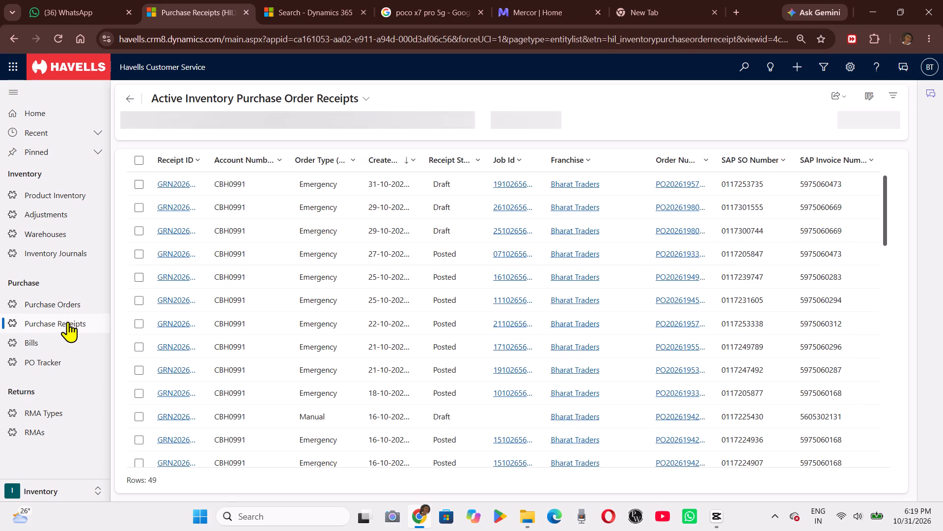
pyautogui.click(675, 162)
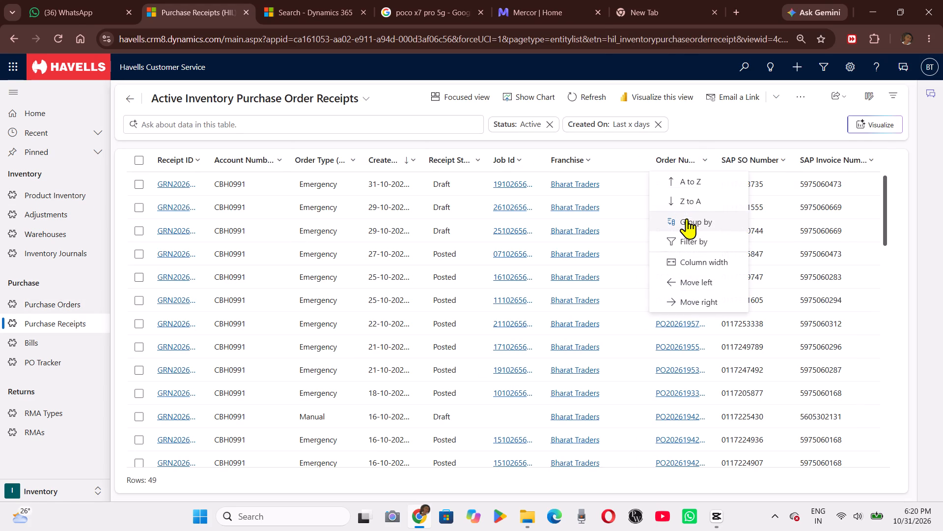
pyautogui.click(691, 233)
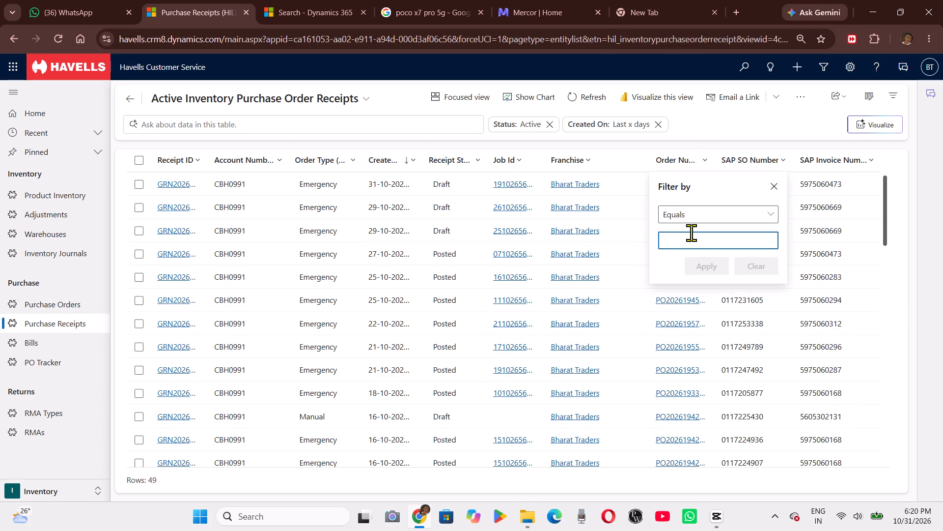
pyautogui.hotkey('ctrl', 'v')
pyautogui.click(710, 264)
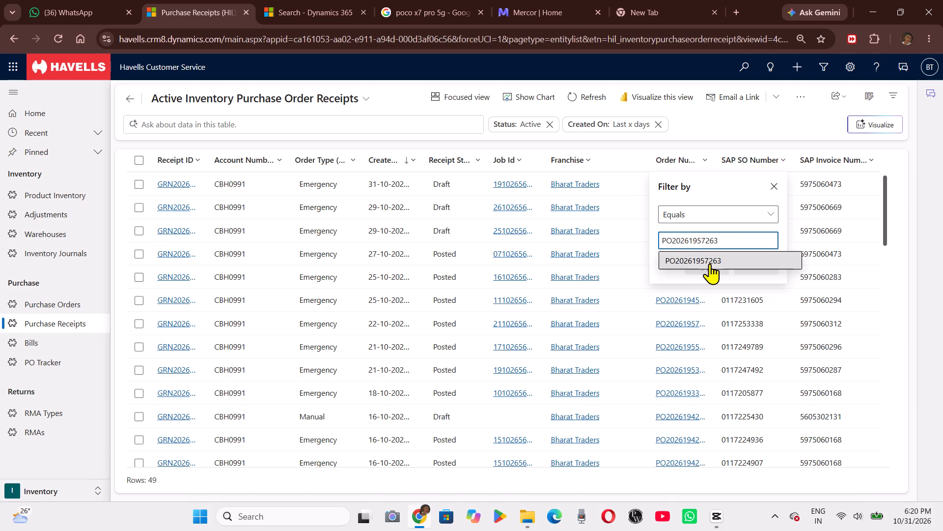
pyautogui.click(715, 289)
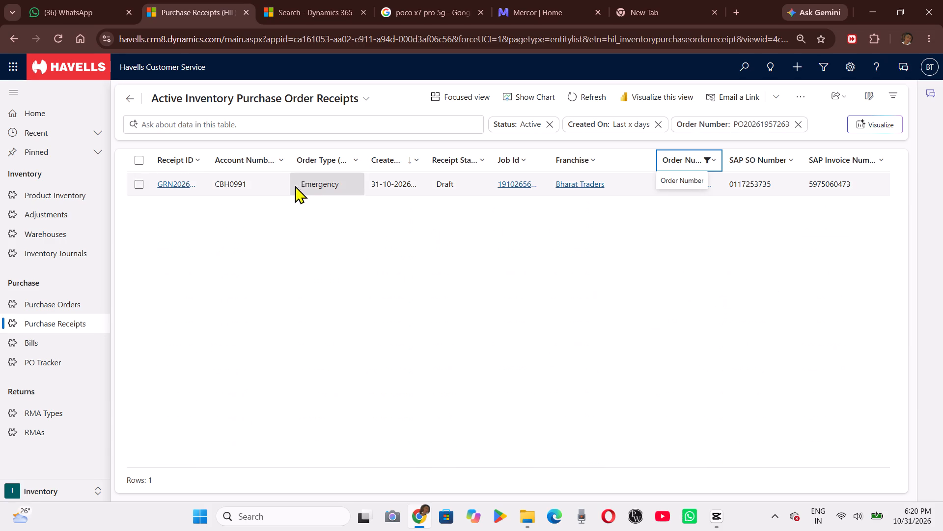
# In the filtered receipt's motor line, enter Fresh Quantity 1, Defective Quantity 0 and Short Quantity 0, and save the line.
pyautogui.tripleClick(269, 190)
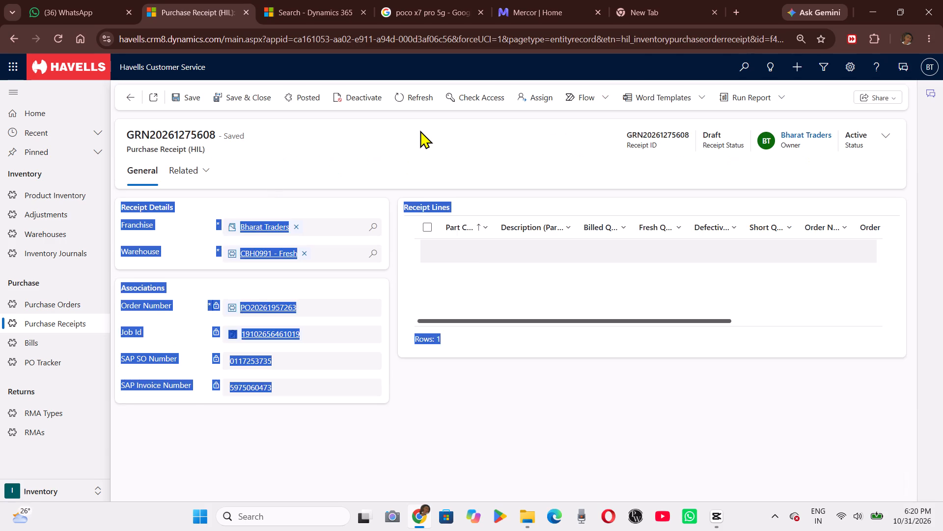
pyautogui.click(420, 130)
pyautogui.tripleClick(579, 270)
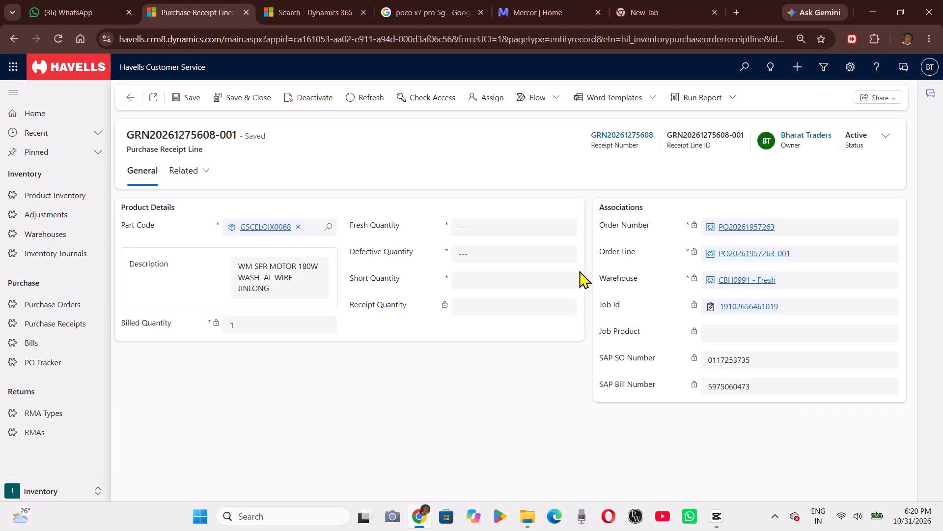
pyautogui.click(529, 228)
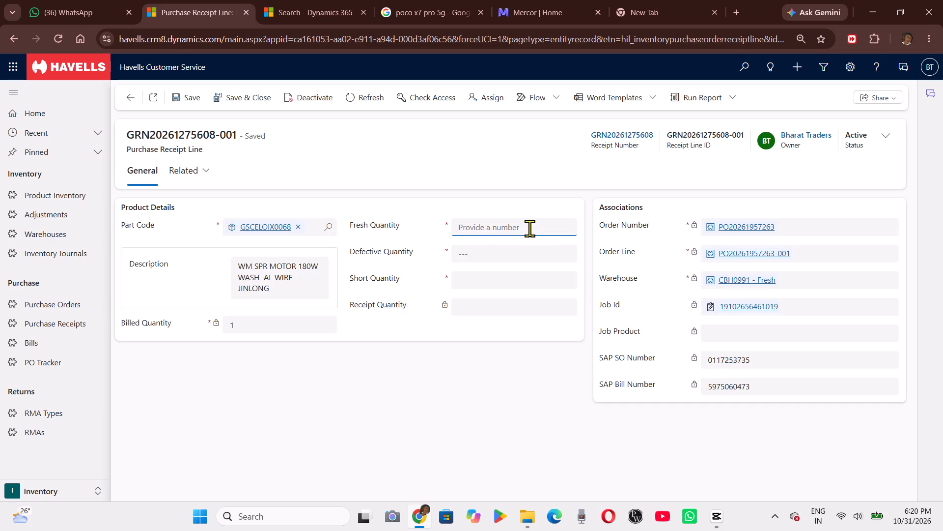
pyautogui.press('1')
pyautogui.click(531, 245)
pyautogui.press('0')
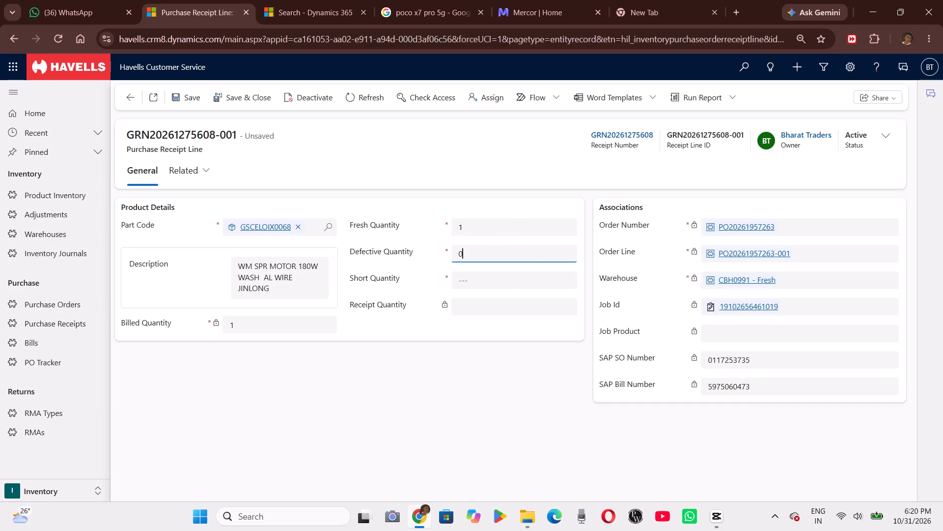
pyautogui.click(544, 272)
pyautogui.press('0')
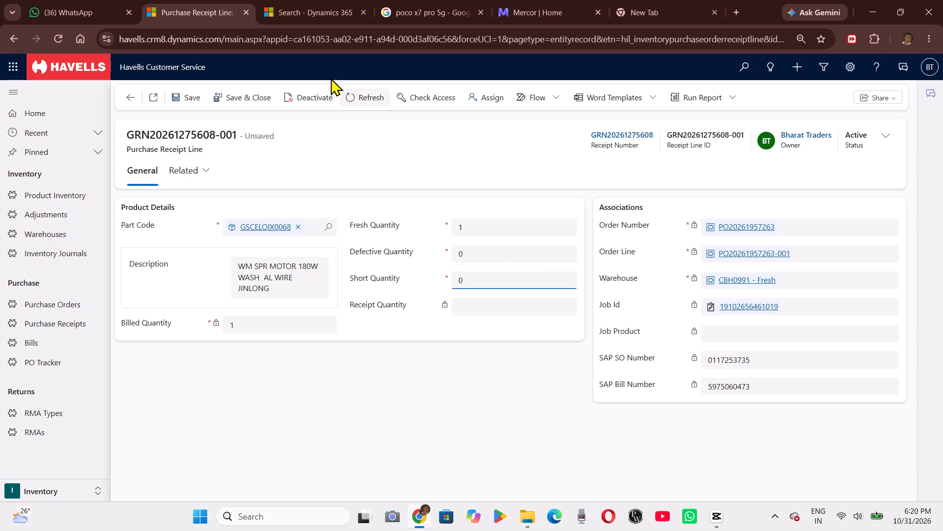
pyautogui.click(192, 99)
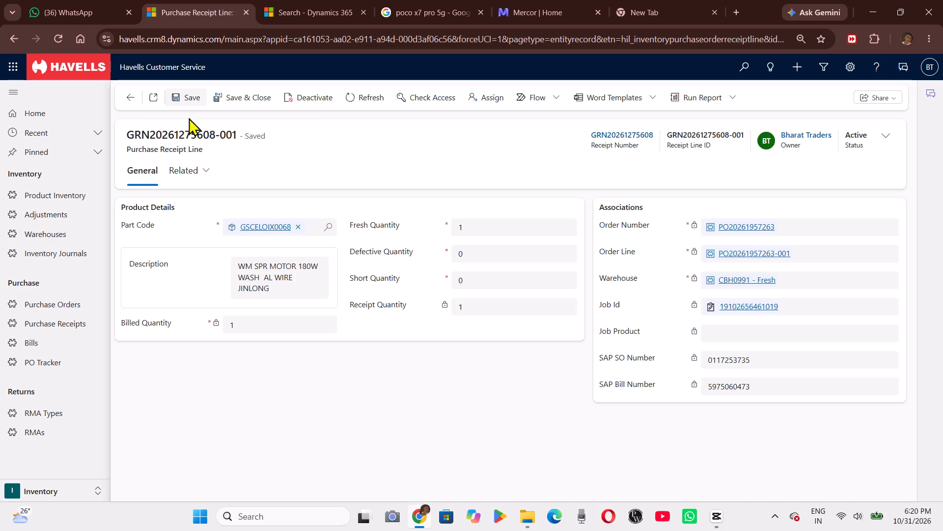
pyautogui.click(127, 98)
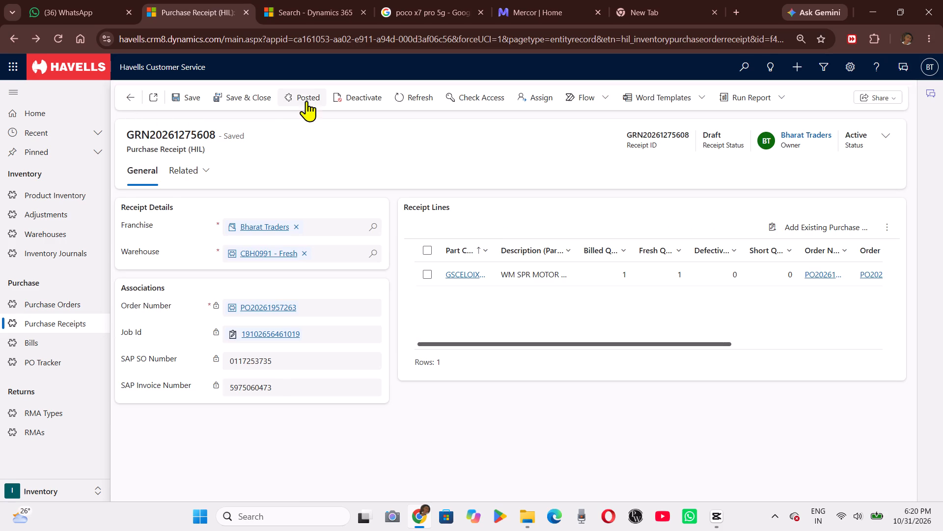
pyautogui.click(306, 91)
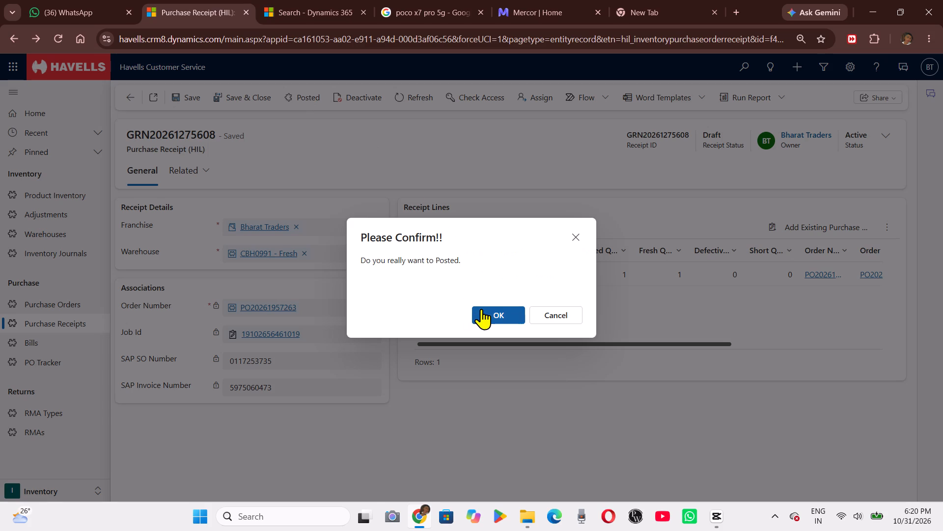
pyautogui.click(488, 308)
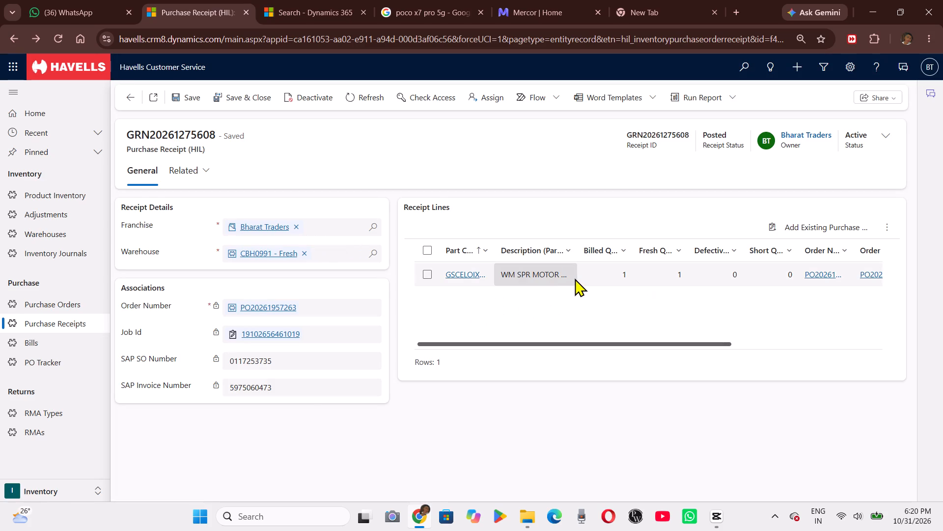
# Open the posted receipt's motor line to review its quantities.
pyautogui.doubleClick(575, 278)
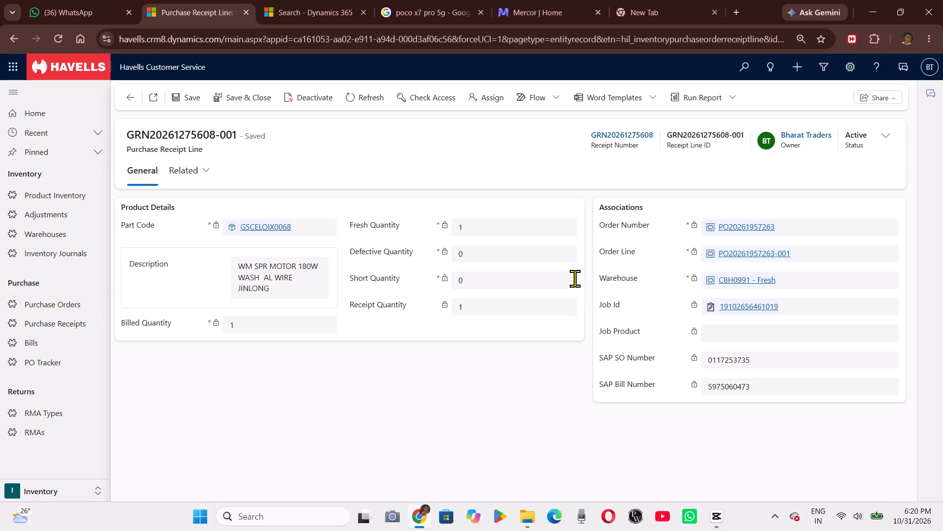
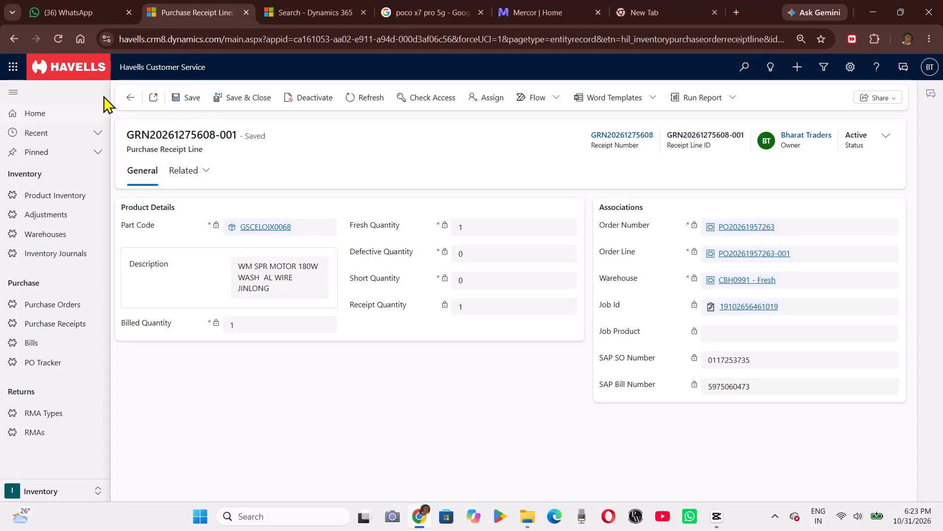
pyautogui.click(130, 99)
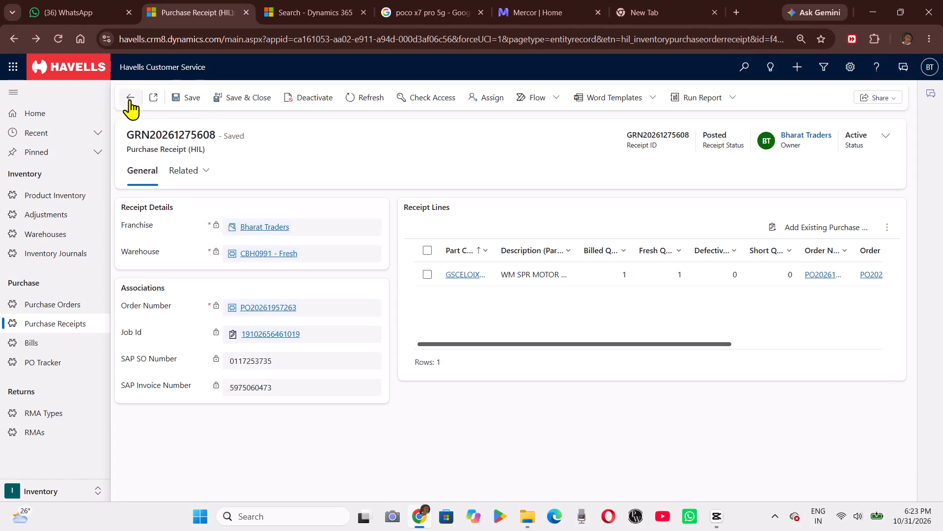
pyautogui.click(130, 99)
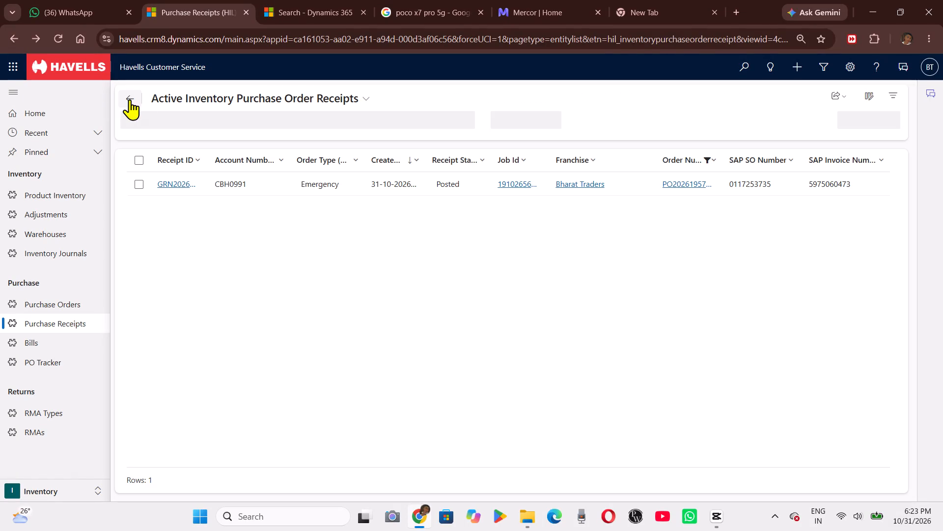
pyautogui.click(130, 99)
pyautogui.click(130, 99)
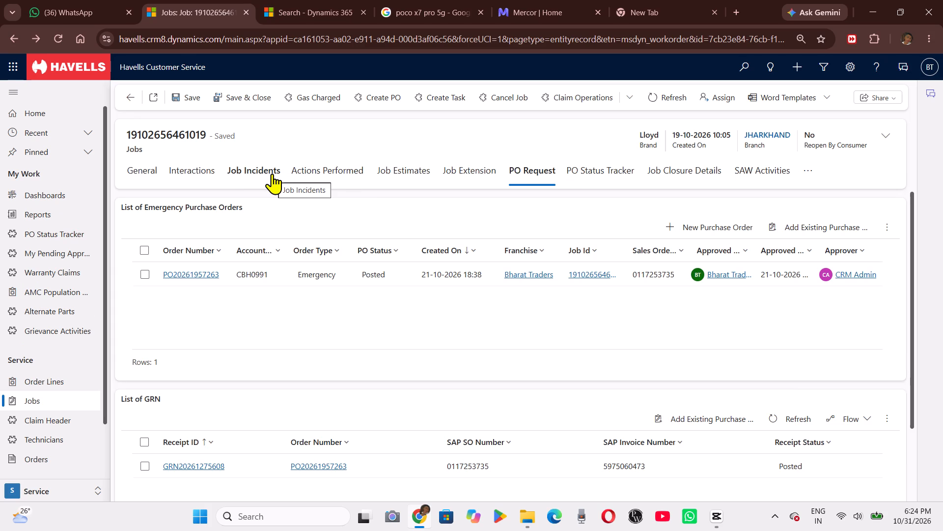
pyautogui.click(272, 174)
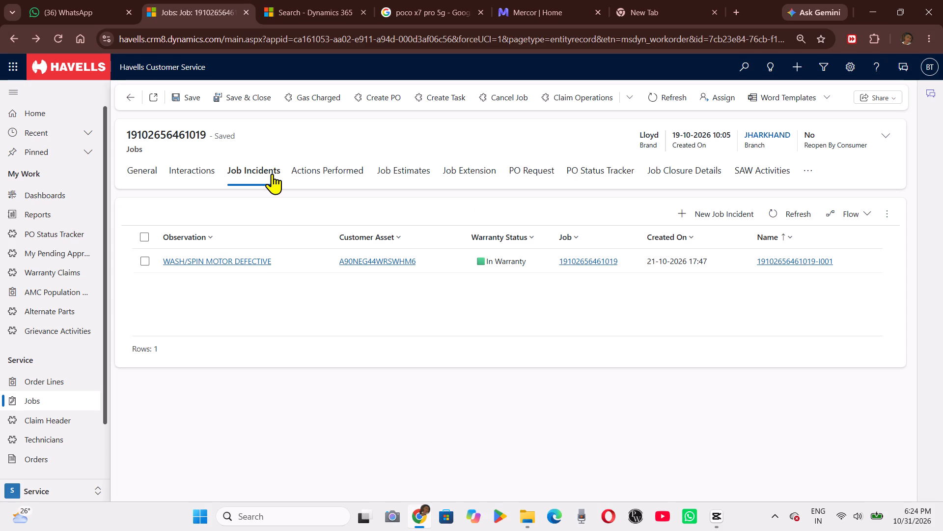
pyautogui.click(153, 172)
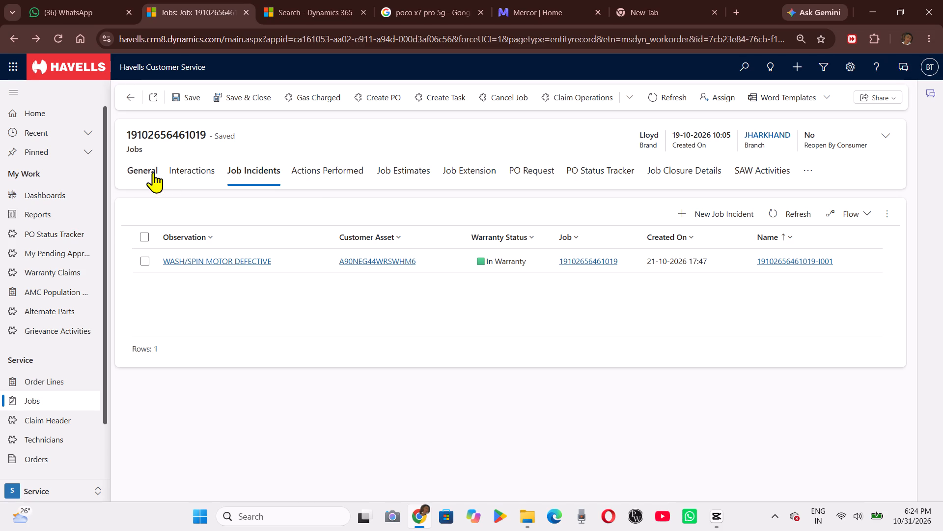
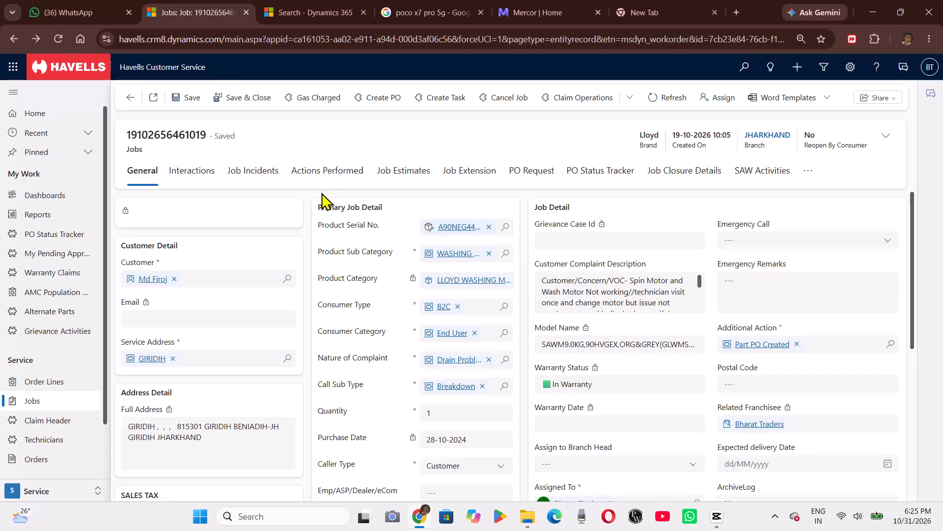
# Open spare part GSCELOIX0068 in the job's wash/spin motor incident, clear its replaced part and Replace Same Part option, and save.
pyautogui.click(268, 180)
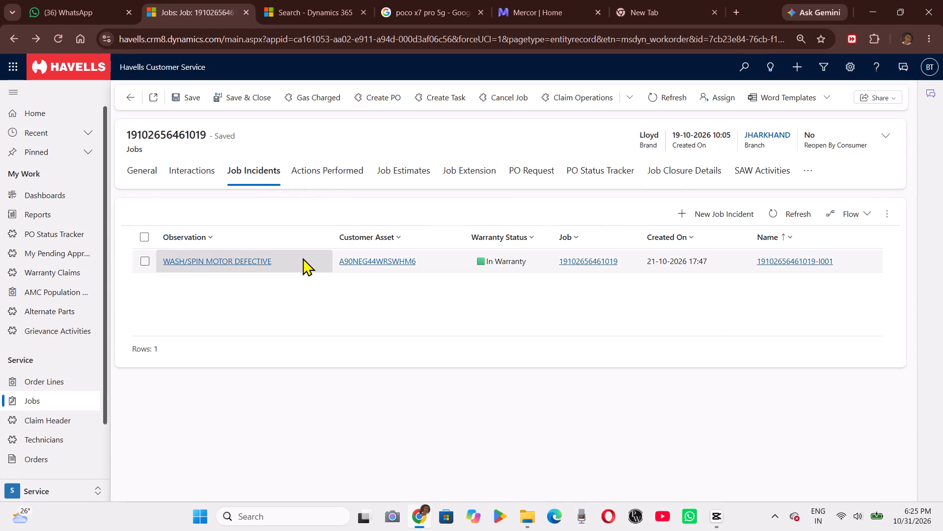
pyautogui.tripleClick(305, 267)
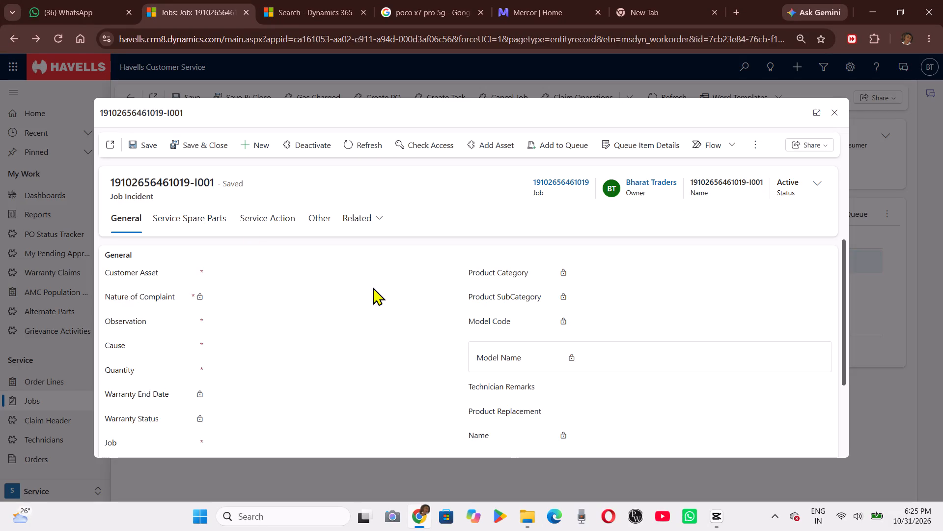
pyautogui.click(207, 215)
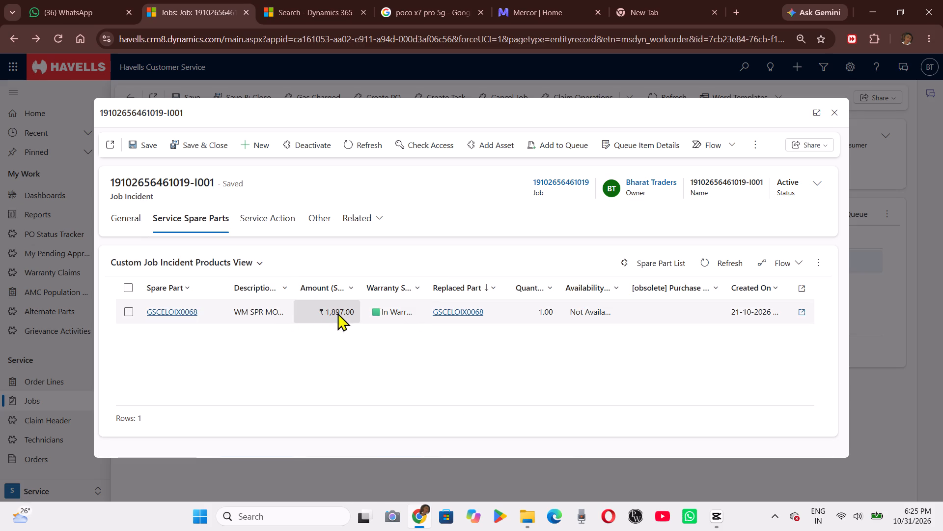
pyautogui.tripleClick(291, 307)
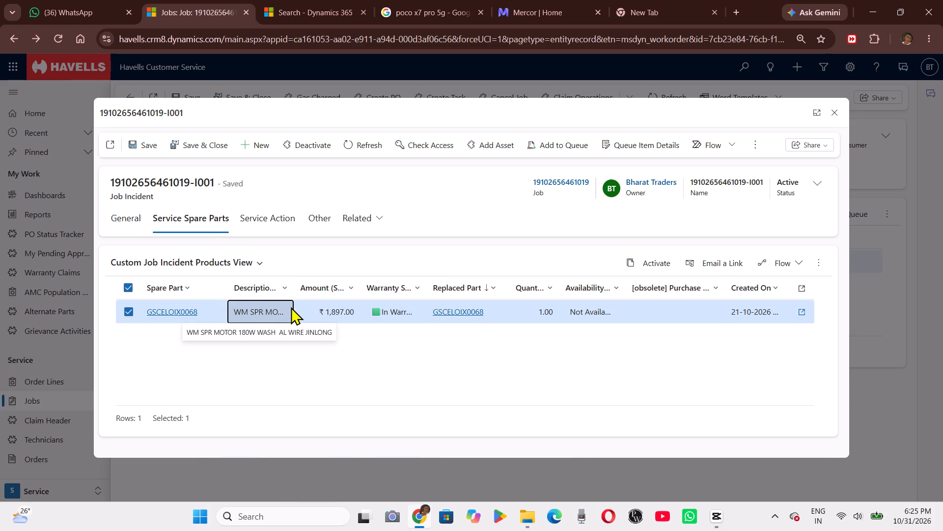
pyautogui.click(310, 314)
pyautogui.click(310, 314)
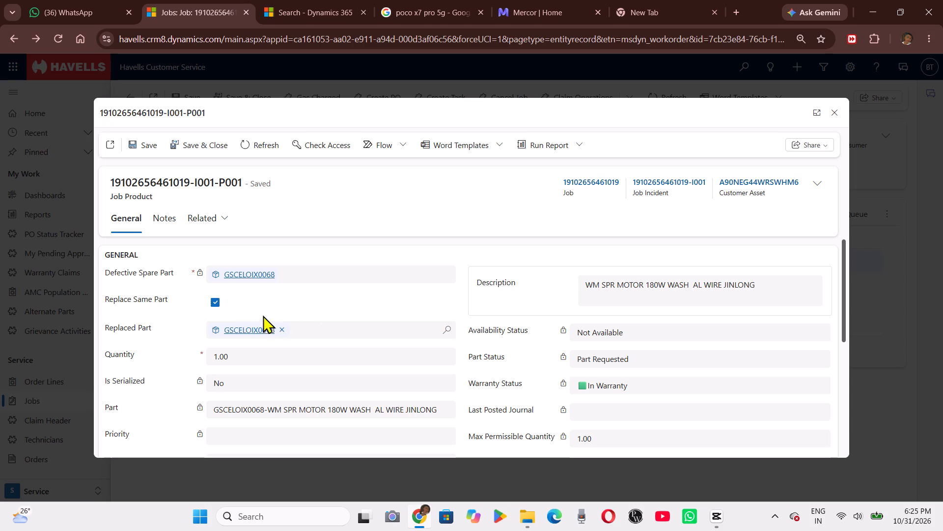
pyautogui.click(280, 325)
pyautogui.click(220, 307)
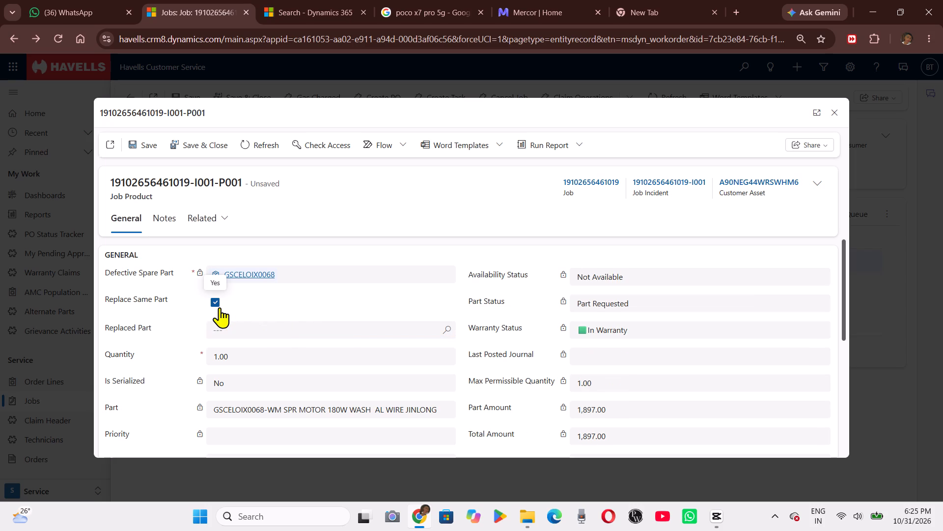
pyautogui.click(137, 138)
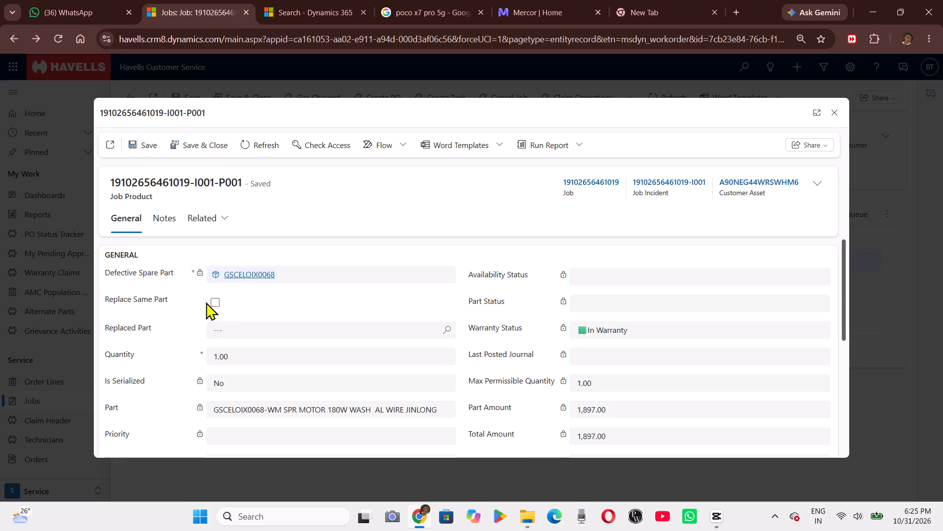
# Enable Replace Same Part again for spare part GSCELOIX0068 and save the job product.
pyautogui.click(206, 302)
pyautogui.click(216, 305)
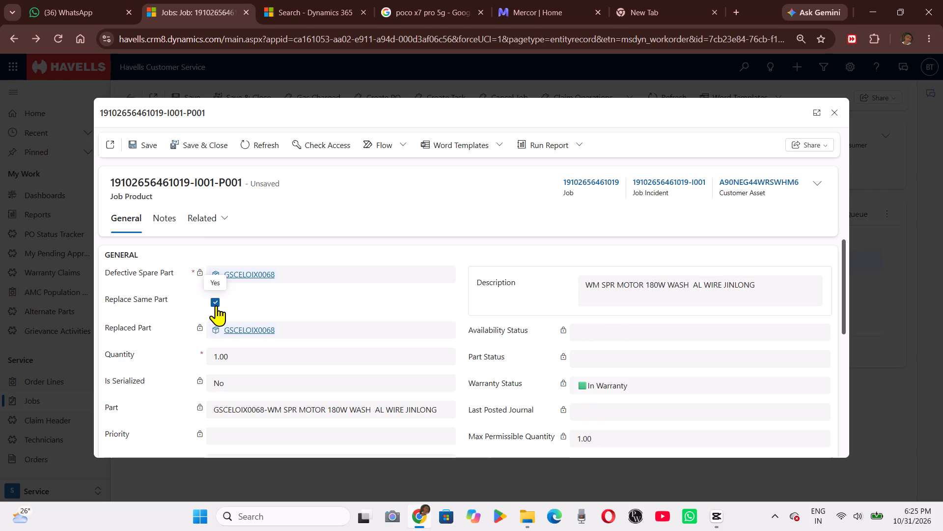
pyautogui.click(138, 151)
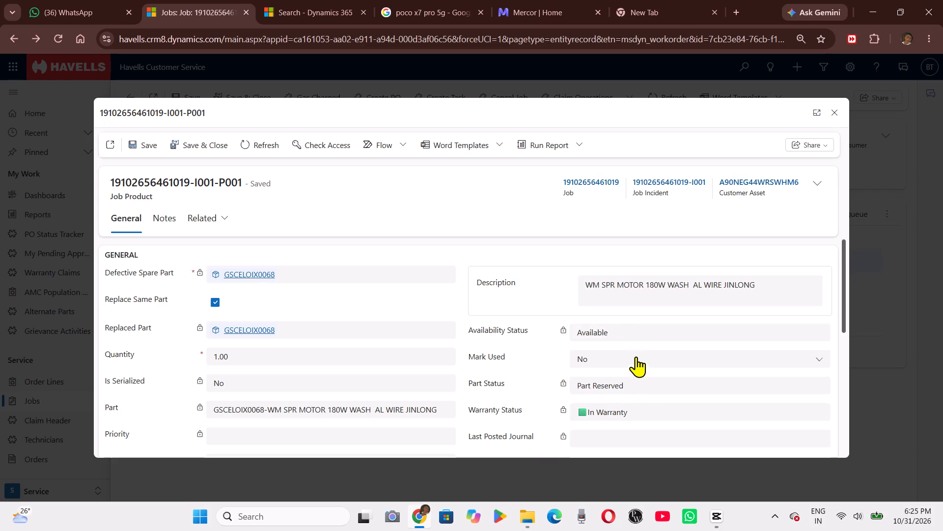
# Set the spare part's Mark Used value to Yes, save it, and close the part and incident records.
pyautogui.click(637, 364)
pyautogui.click(613, 389)
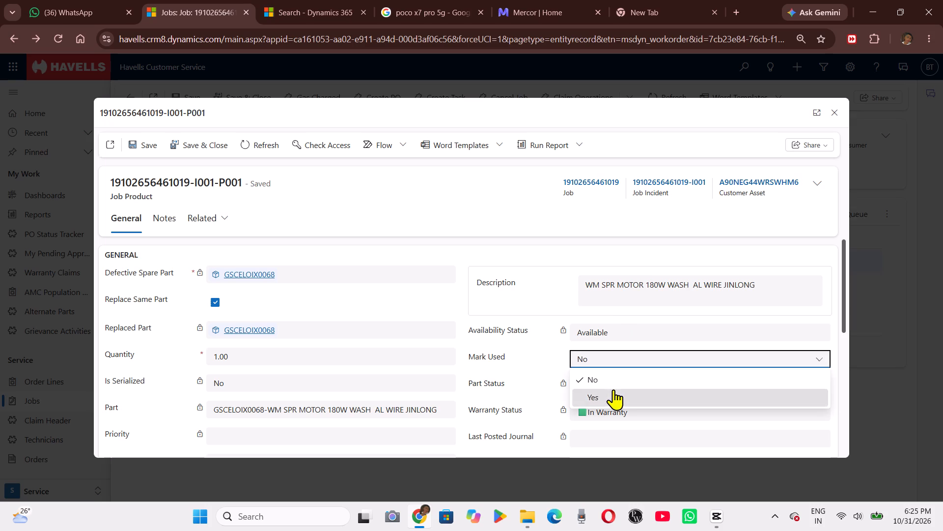
pyautogui.click(141, 144)
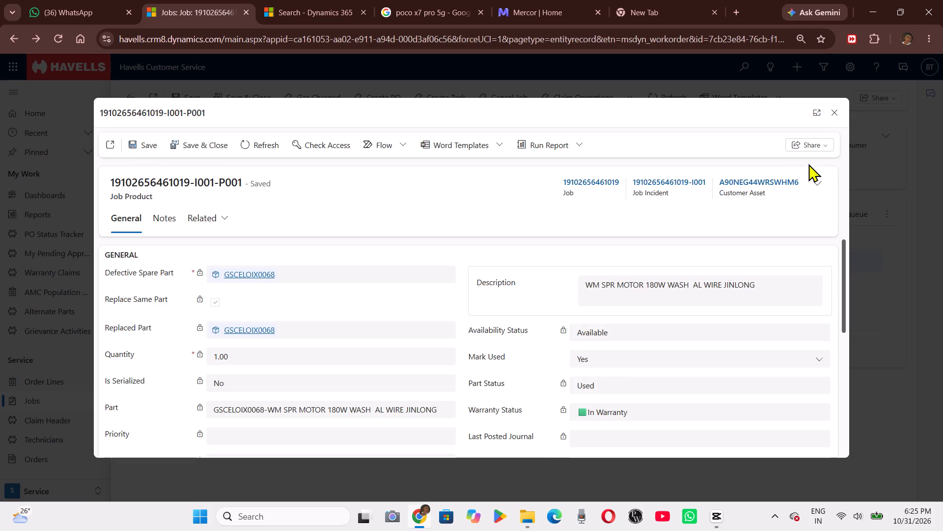
pyautogui.click(833, 111)
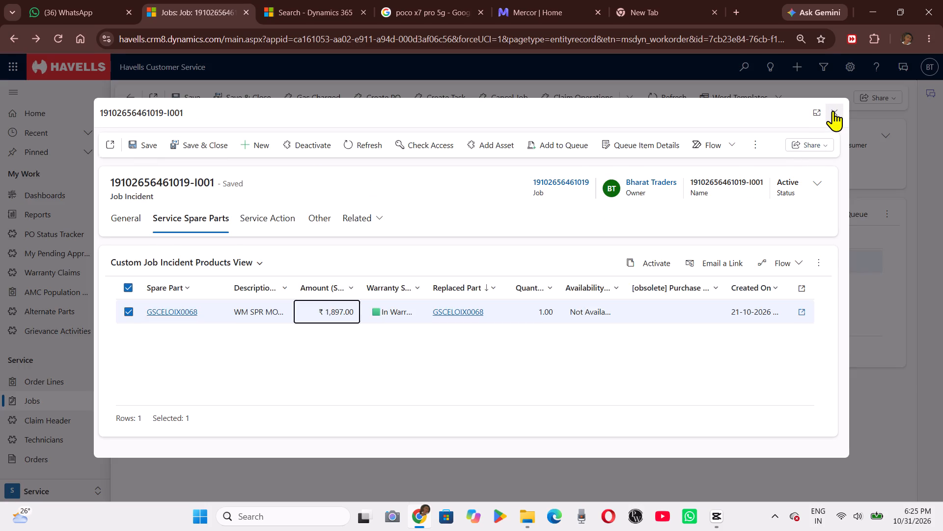
pyautogui.click(833, 111)
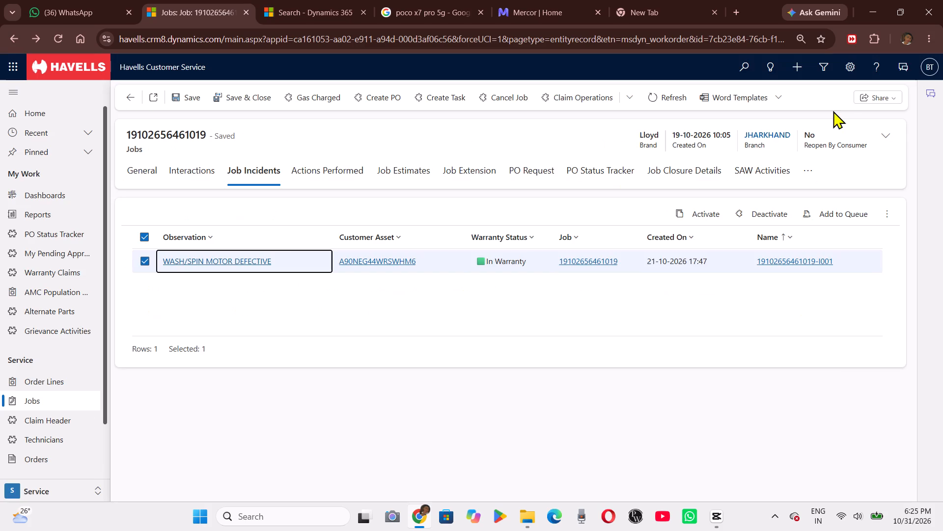
pyautogui.click(148, 170)
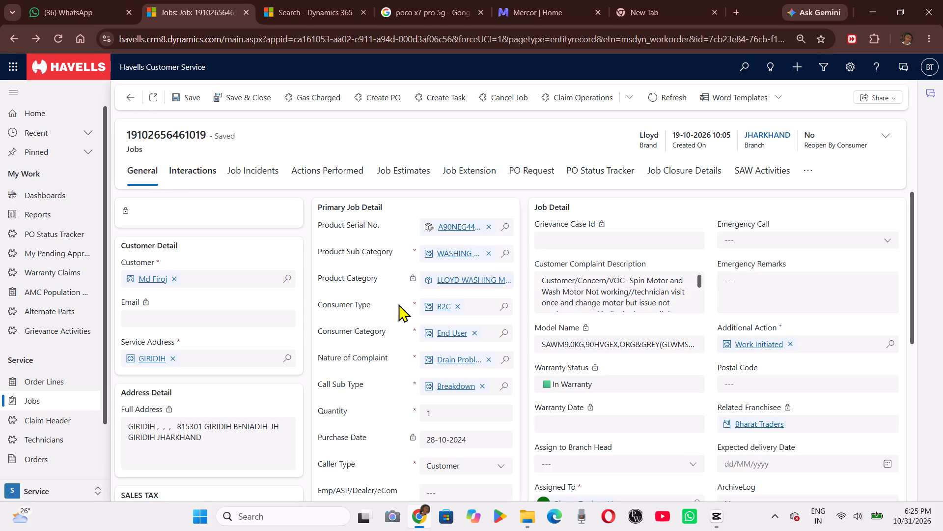
pyautogui.scroll(-1, 547, 368)
pyautogui.click(700, 441)
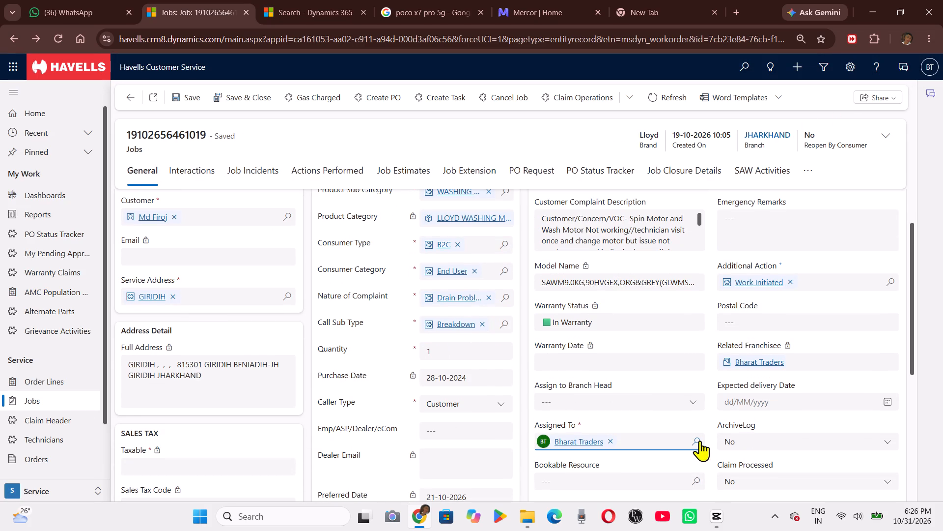
pyautogui.click(610, 326)
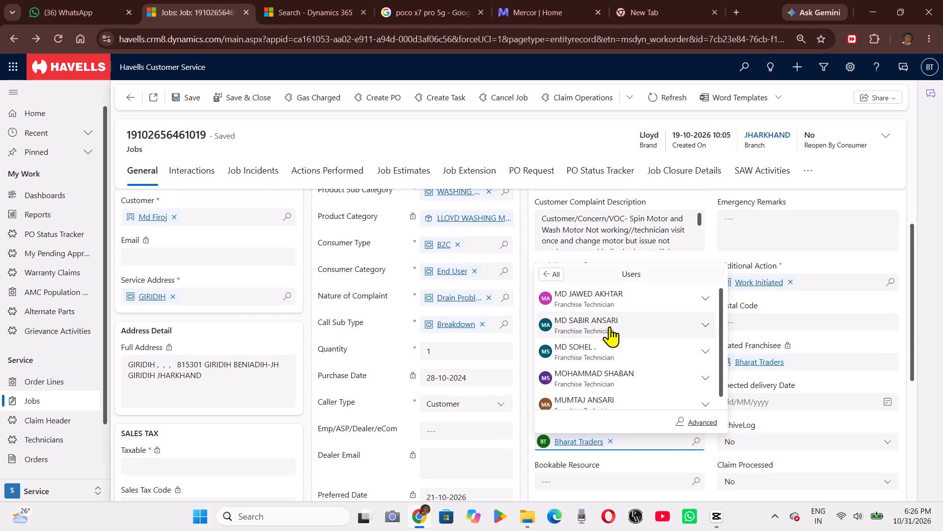
pyautogui.click(179, 95)
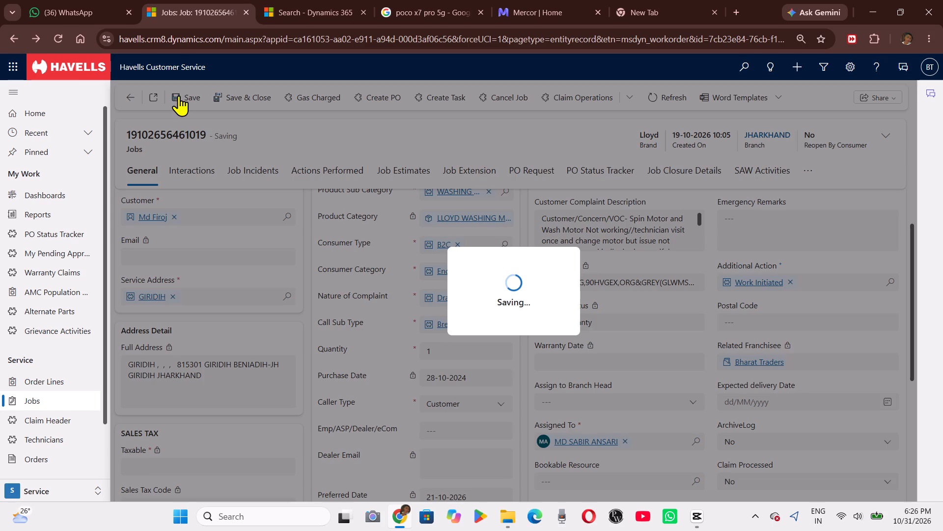
pyautogui.scroll(1, 223, 212)
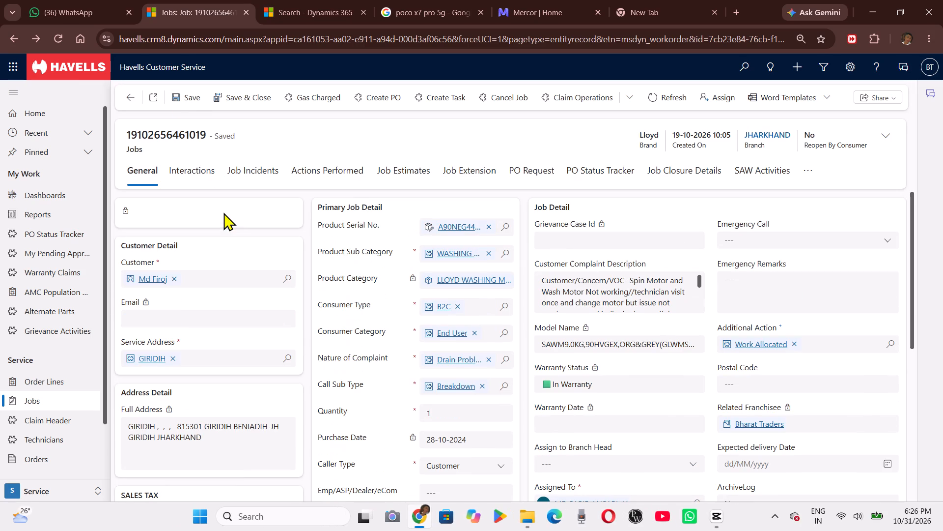
pyautogui.click(275, 4)
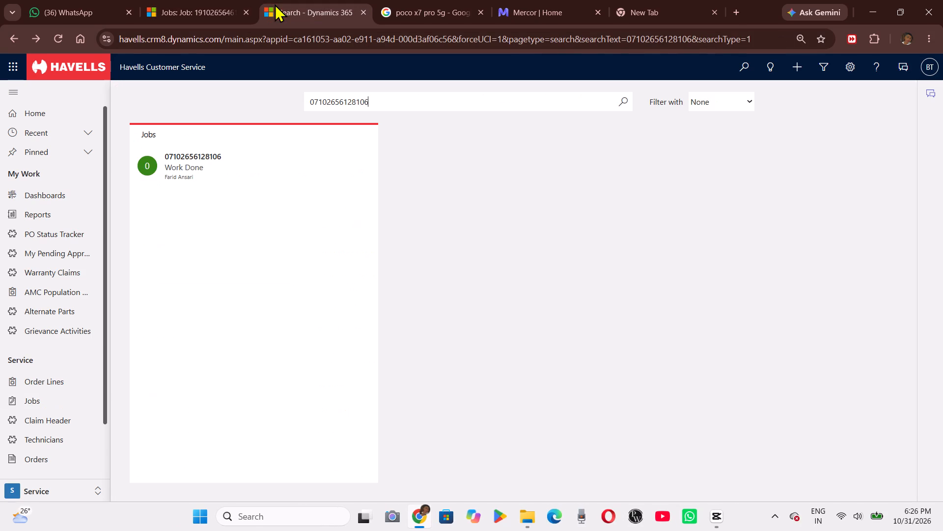
pyautogui.click(202, 0)
# Set Mark Used to Used for the RepairedLL400 service action in the job incident, save it, and return to the job.
pyautogui.click(278, 181)
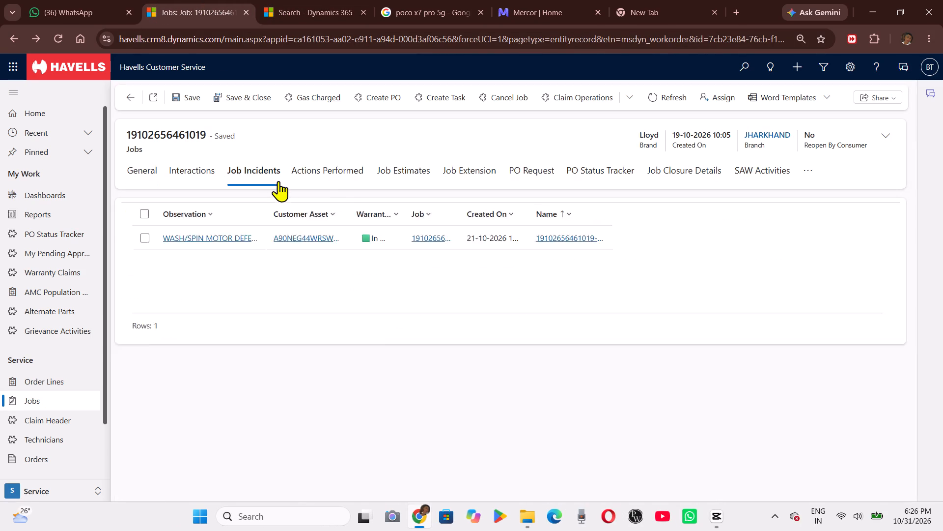
pyautogui.tripleClick(318, 256)
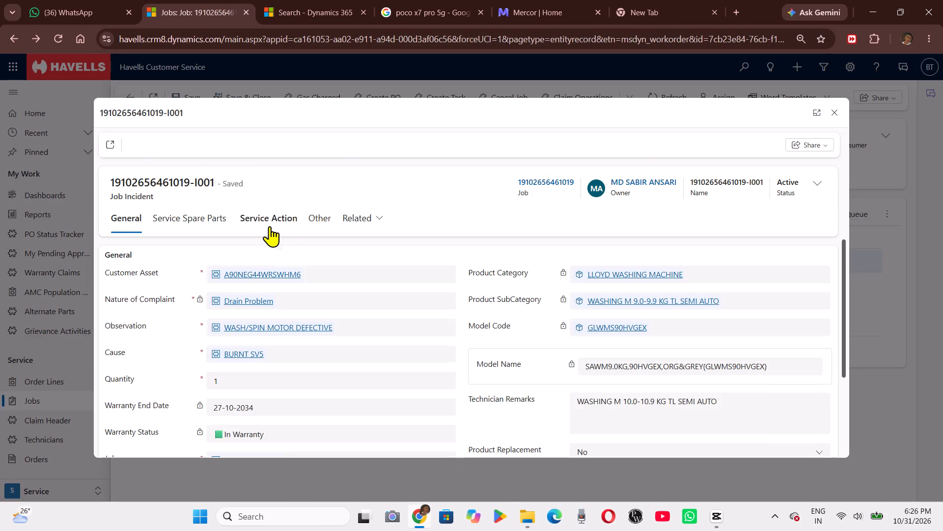
pyautogui.click(270, 226)
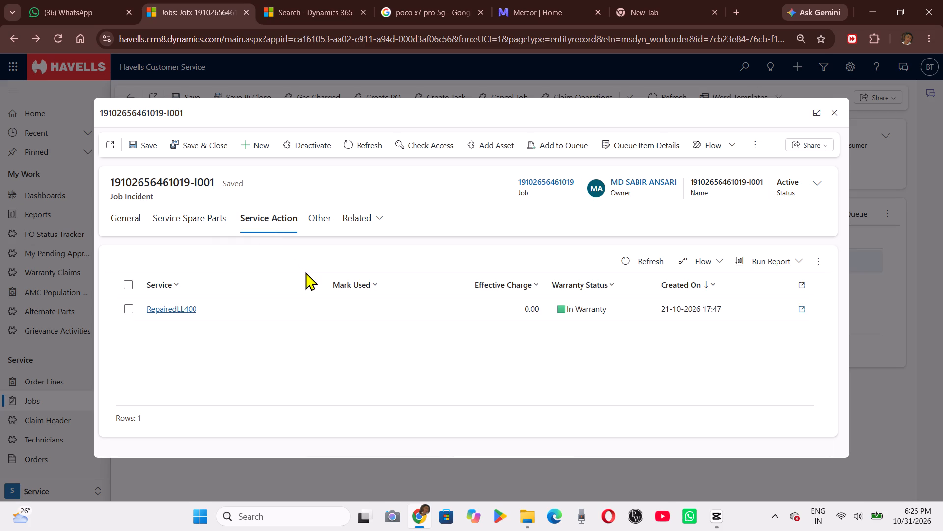
pyautogui.tripleClick(290, 303)
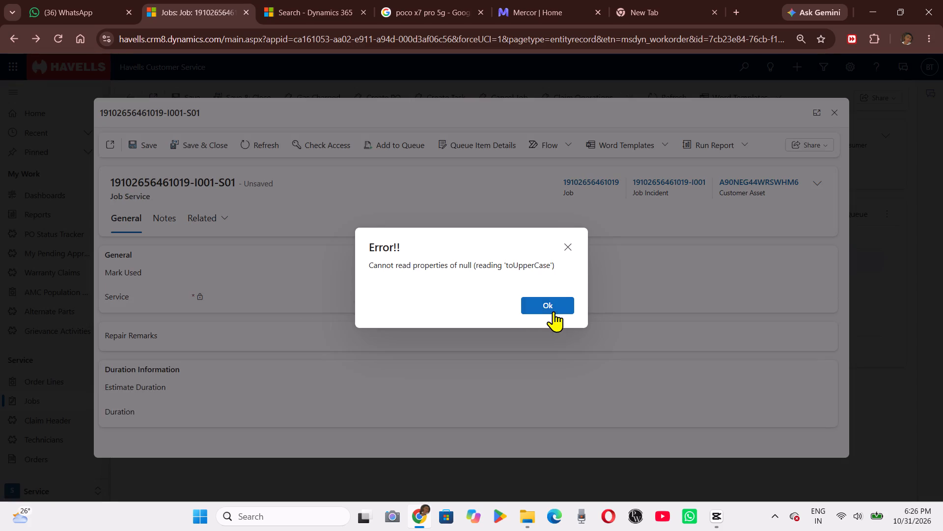
pyautogui.click(554, 311)
pyautogui.click(448, 273)
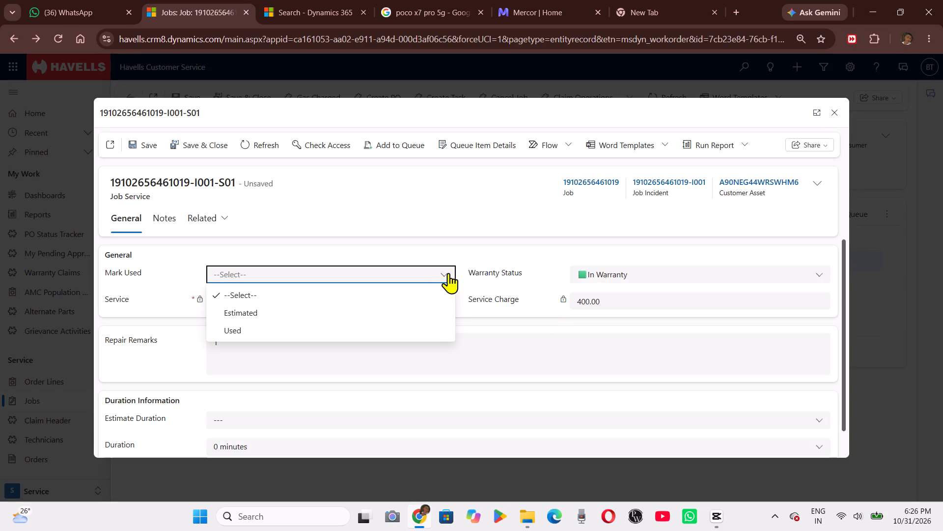
pyautogui.click(331, 325)
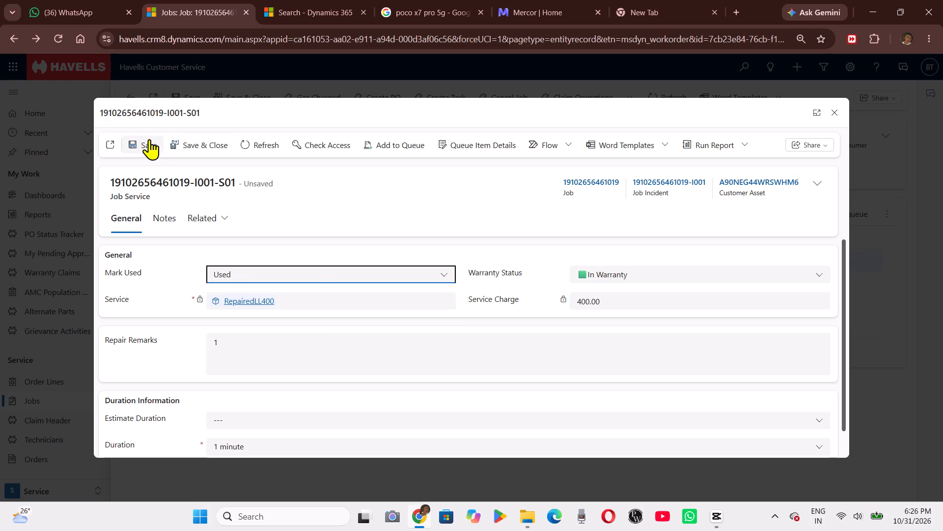
pyautogui.click(149, 139)
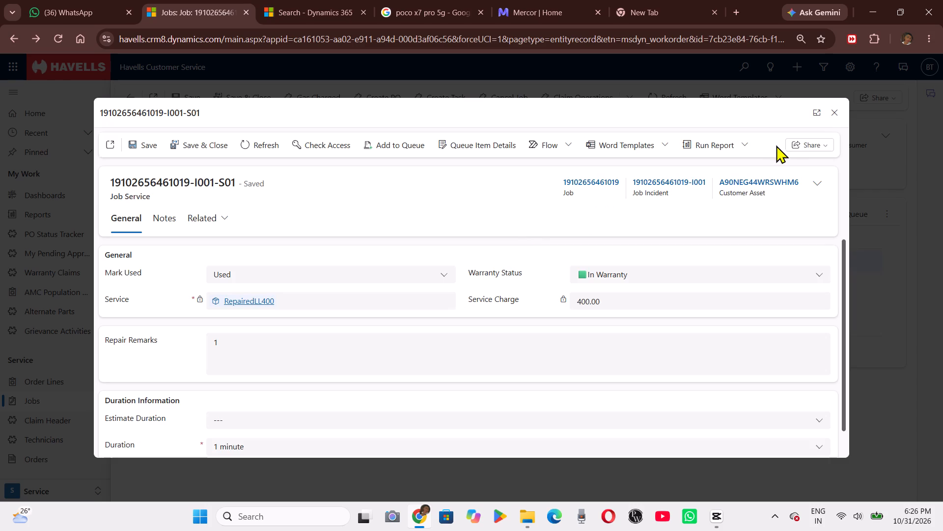
pyautogui.click(834, 111)
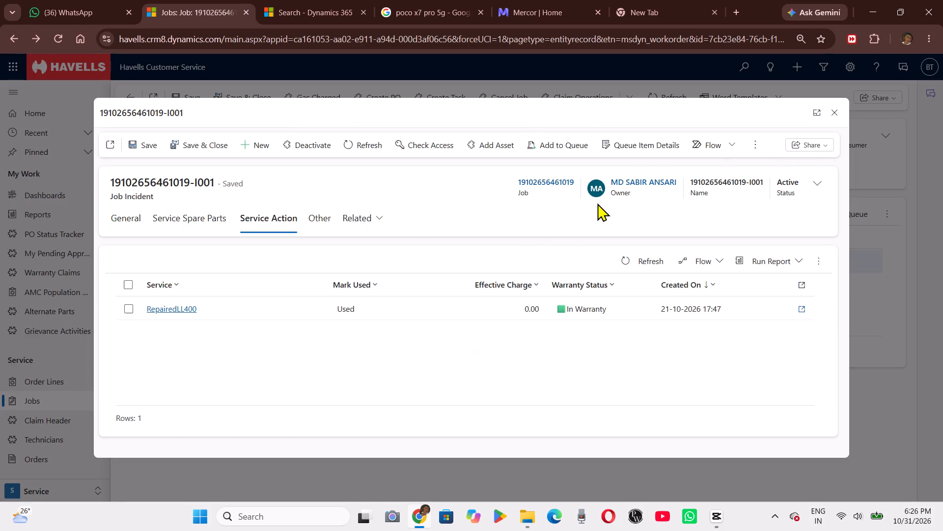
pyautogui.click(833, 113)
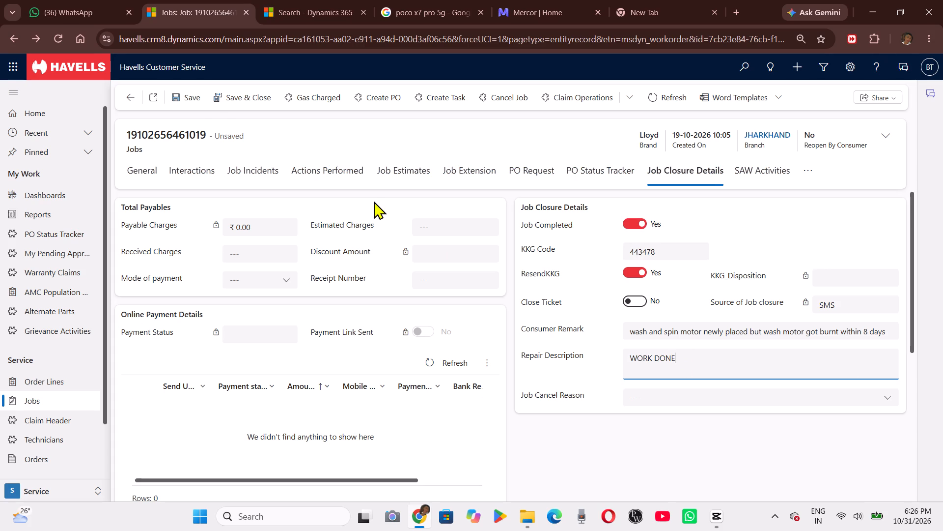
pyautogui.click(188, 102)
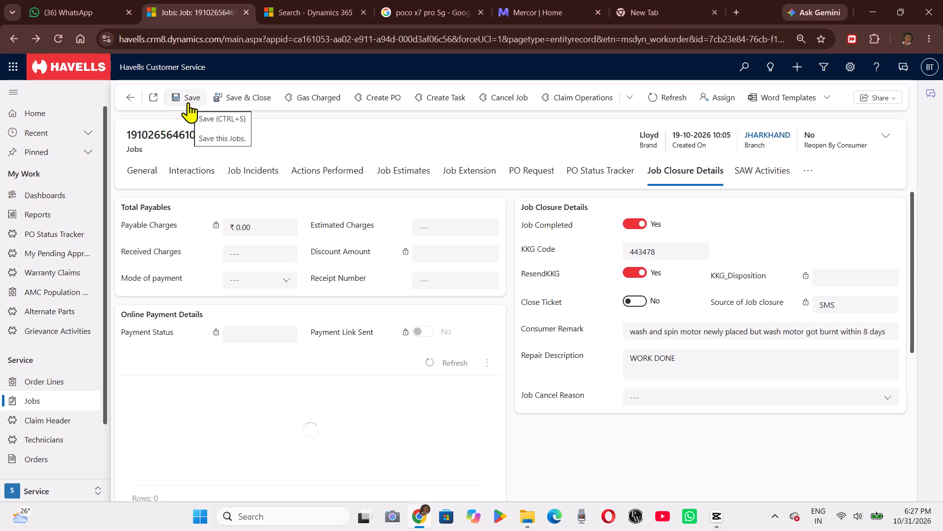
# Check the completed job's general details and return to the Active Jobs list to look over the remaining Part PO Created jobs.
pyautogui.click(139, 176)
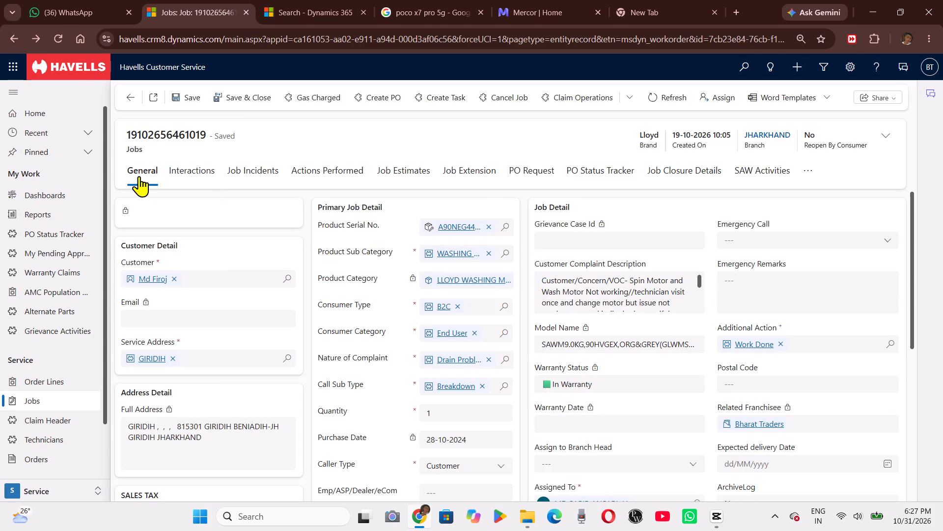
pyautogui.click(131, 101)
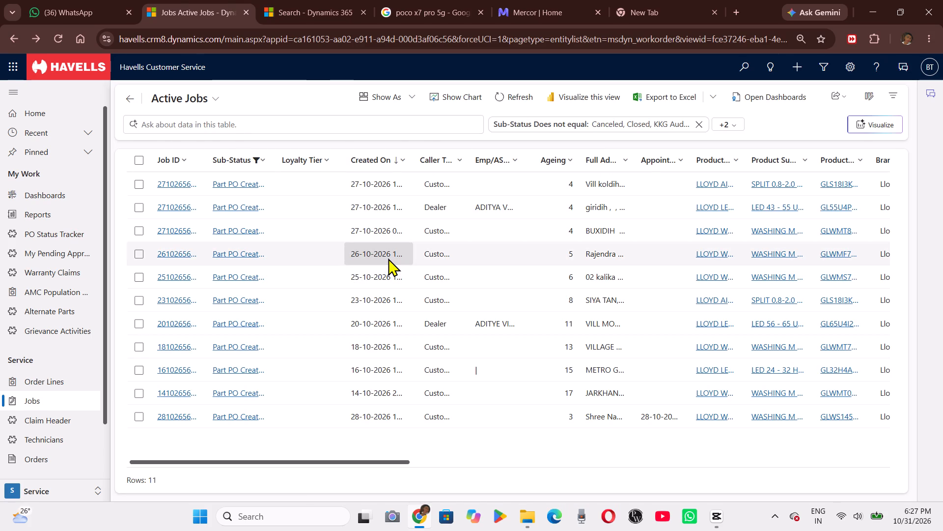
pyautogui.hscroll(-1, 479, 279)
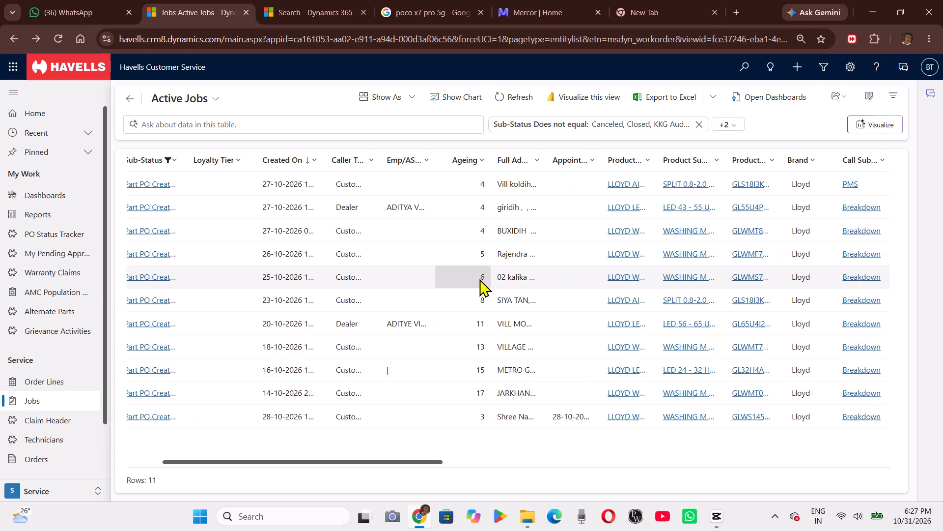
pyautogui.hscroll(-3, 479, 279)
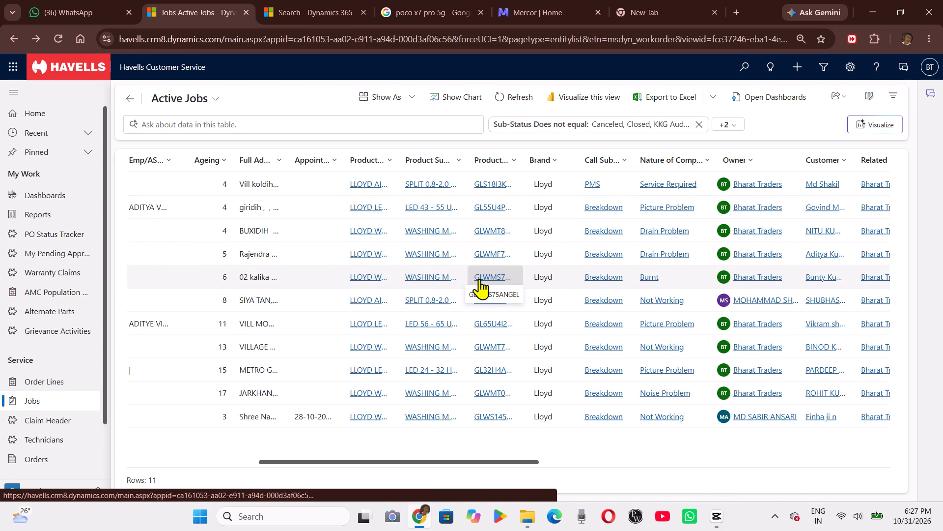
pyautogui.hscroll(1, 479, 279)
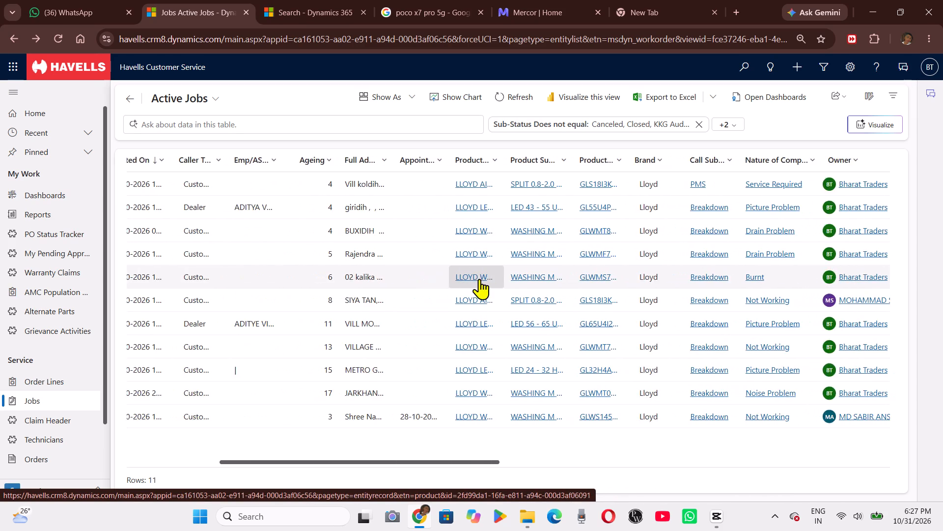
pyautogui.hscroll(1, 479, 279)
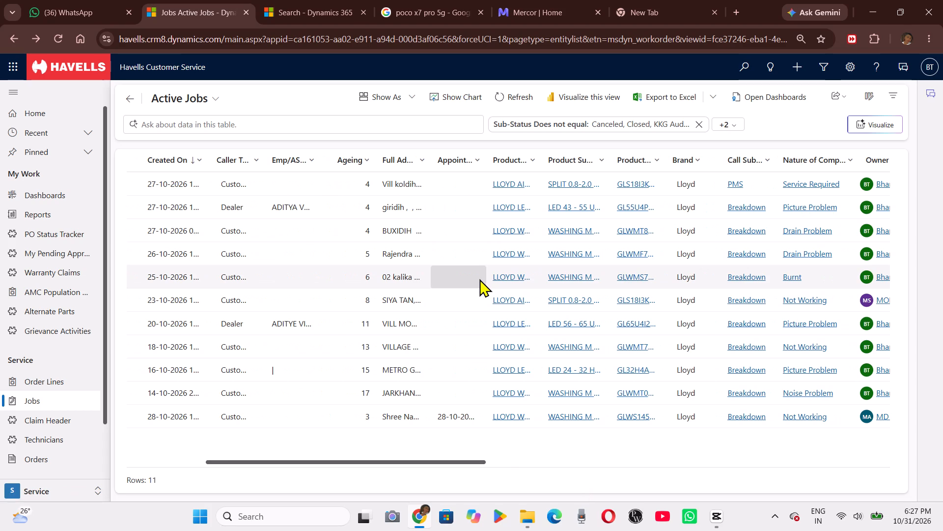
pyautogui.tripleClick(461, 275)
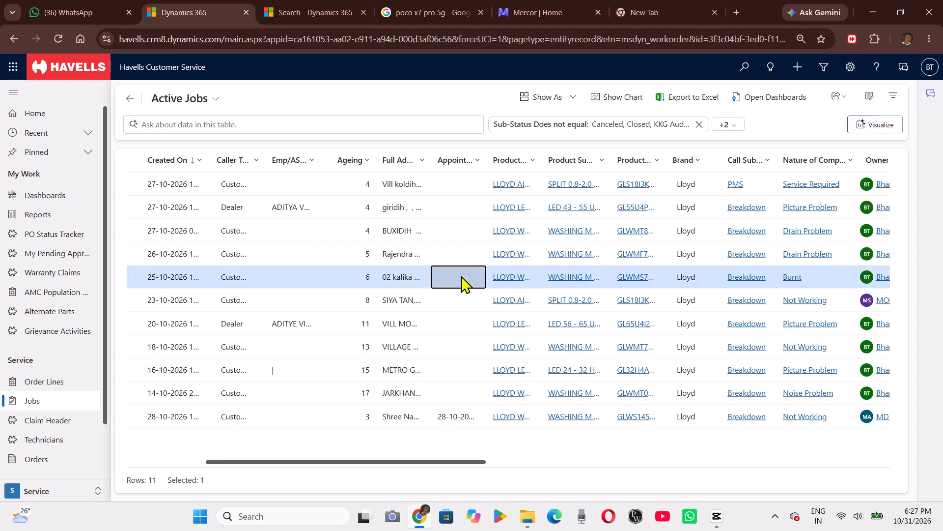
pyautogui.click(249, 172)
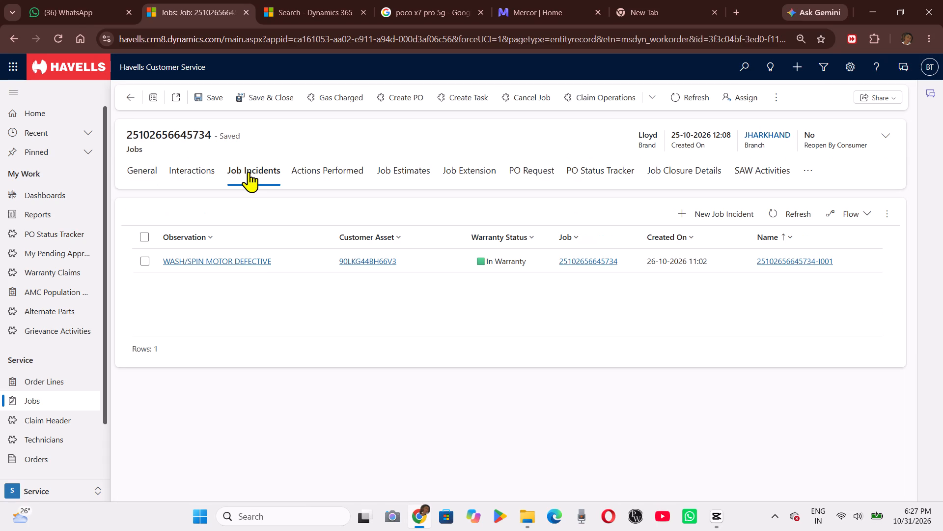
pyautogui.click(133, 165)
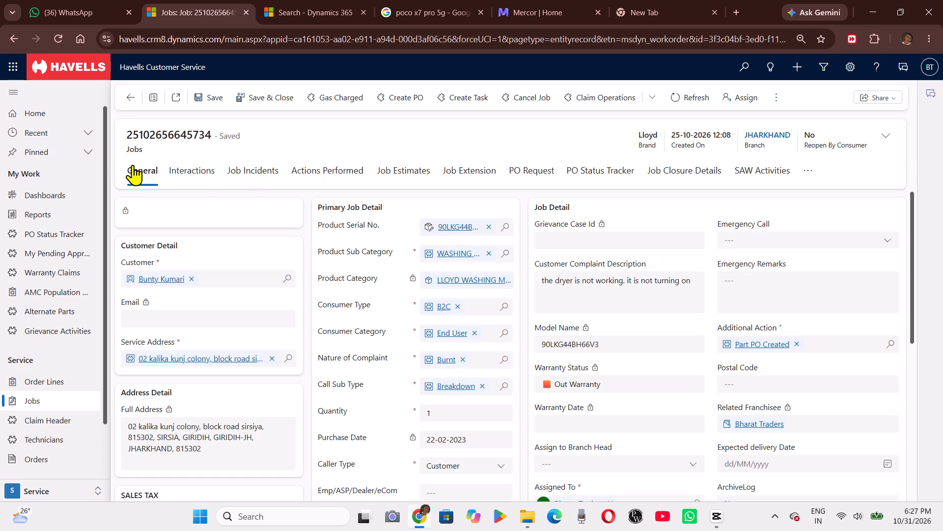
pyautogui.click(197, 174)
pyautogui.click(321, 182)
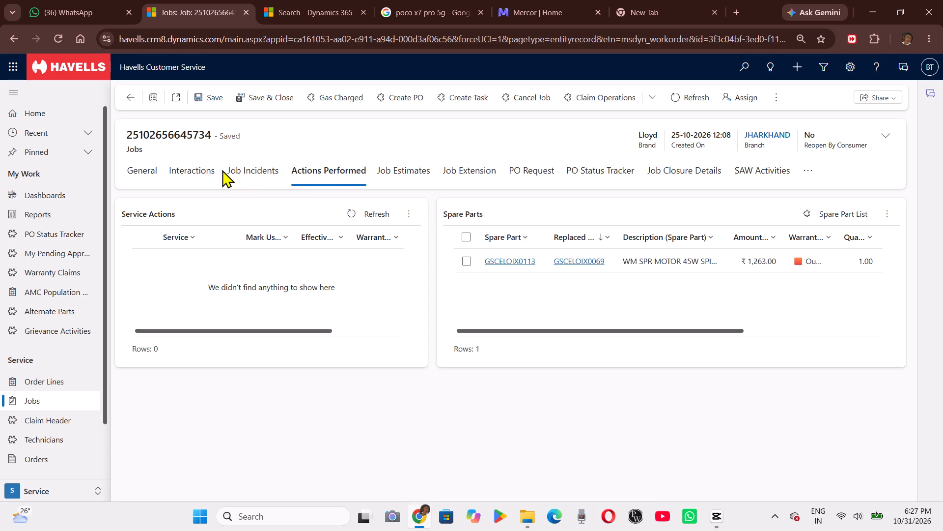
# Open the product serial number record linked in the job's general details.
pyautogui.click(154, 177)
pyautogui.click(443, 228)
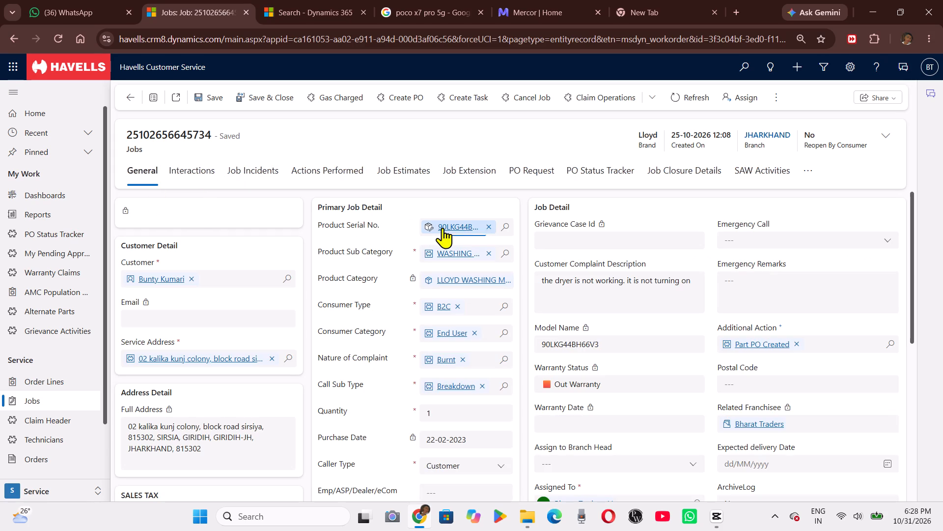